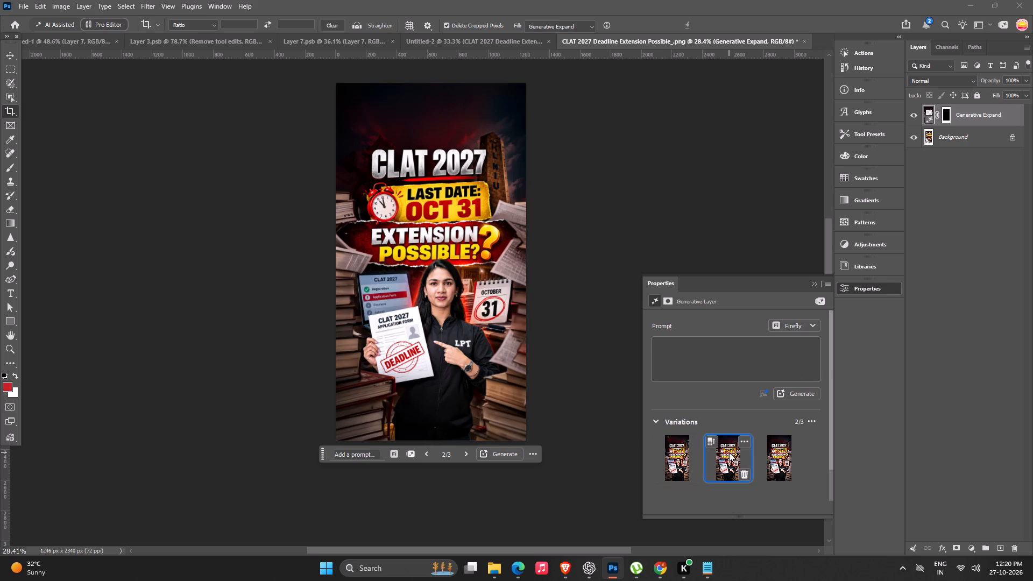
Unlock the Background layer, combine it with the Generative Expand layer into one smart object, and save the poster's contents.
click(1007, 137)
click(1010, 137)
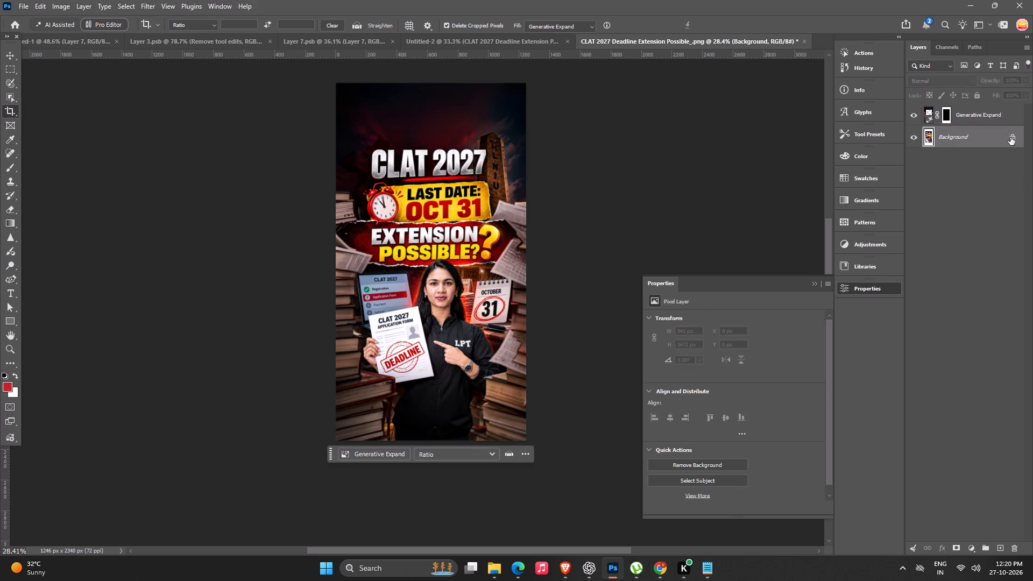
shift+click(996, 119)
shift+right_click(996, 119)
click(976, 353)
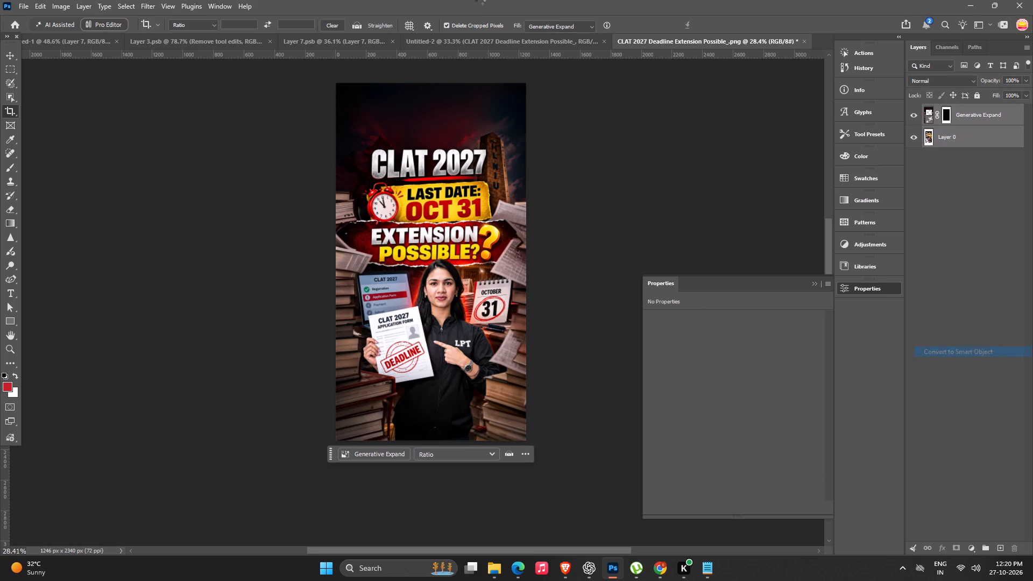
key(ctrl+s)
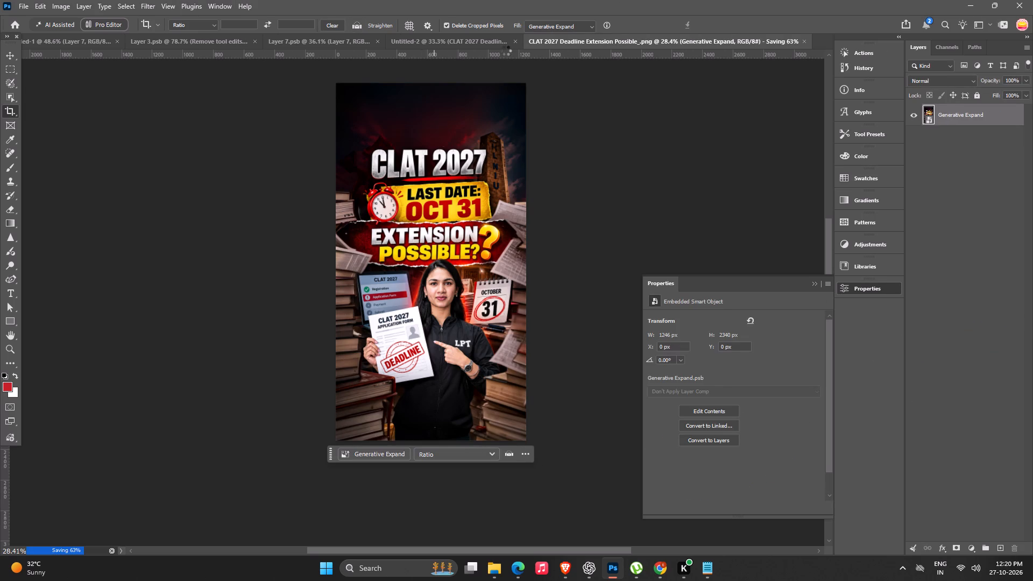
In the Untitled-2 document, resize the expanded poster to about 1374 x 2582 px over the artboard.
click(484, 46)
alt+scroll(441, 251, down, 6)
key(v)
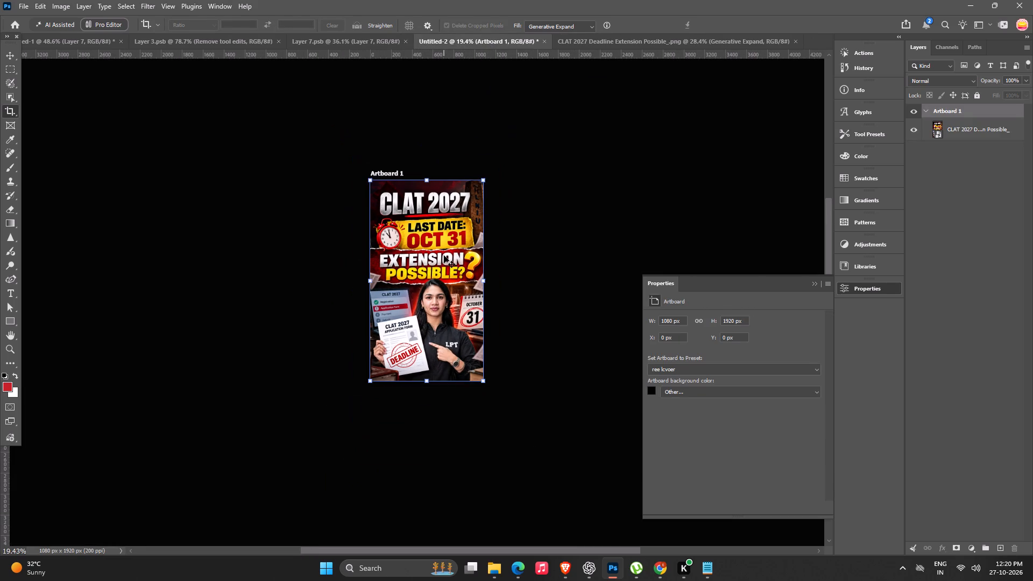
click(444, 256)
alt+drag(503, 138, 486, 136)
key(Return)
alt+scroll(435, 187, up, 7)
alt+scroll(442, 188, down, 5)
key(space)
key(space)
key(space)
drag(487, 369, 478, 289)
Search the Downloads folder for "nl" and bring nlsiu-photo.jpg into the Untitled-2 artboard.
click(489, 575)
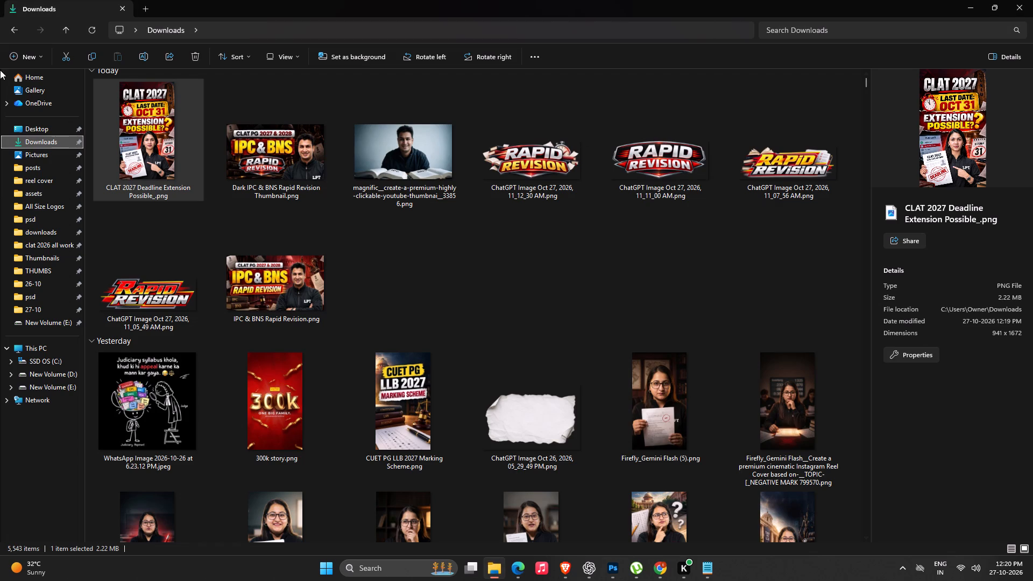
click(809, 37)
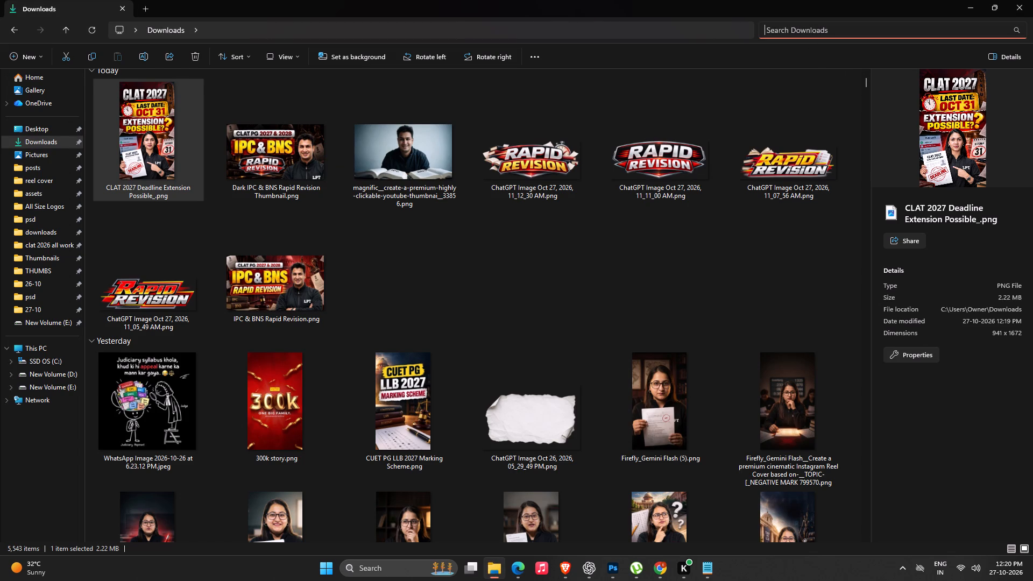
text(nl)
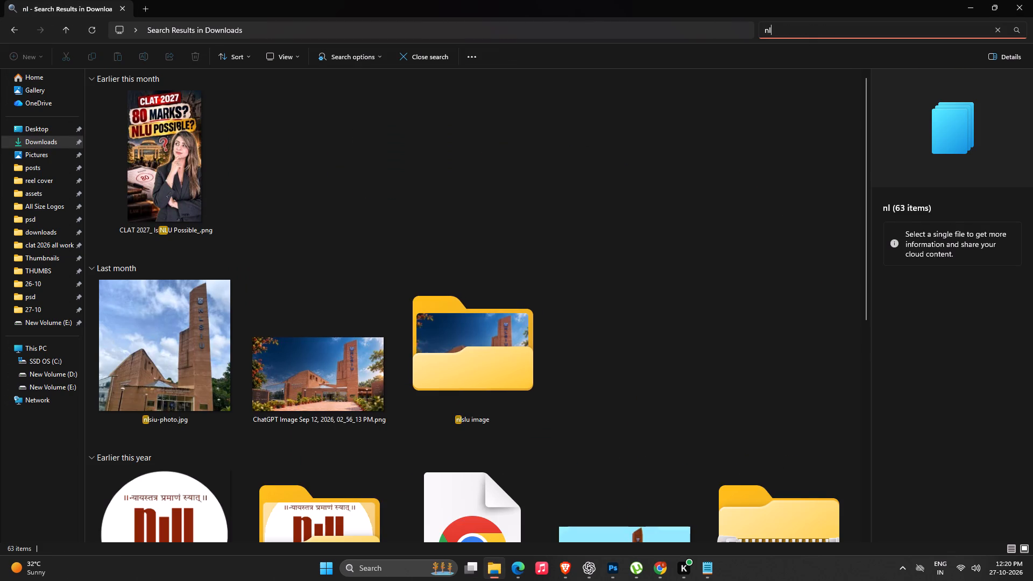
drag(179, 340, 189, 343)
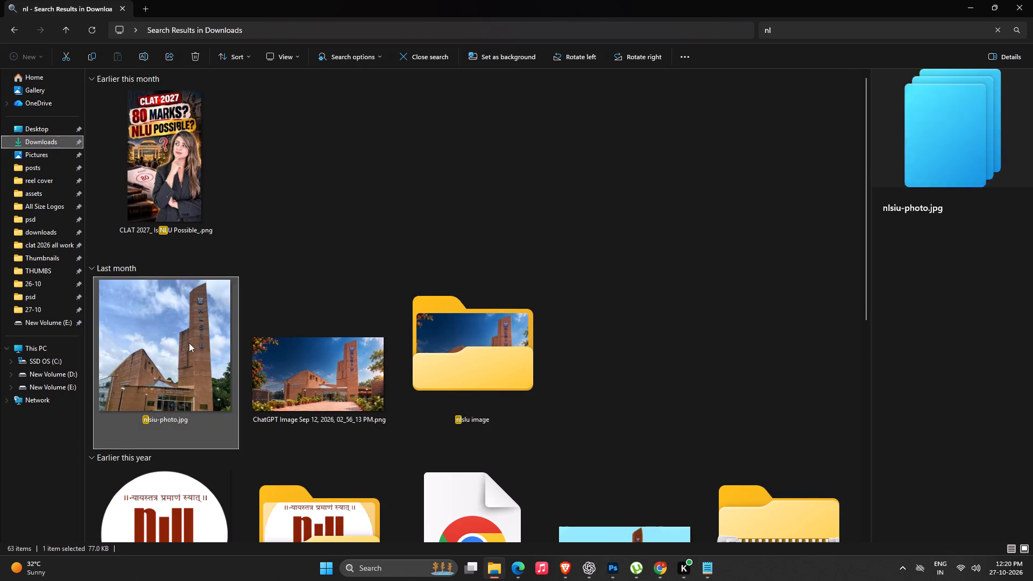
drag(189, 343, 437, 216)
key(Return)
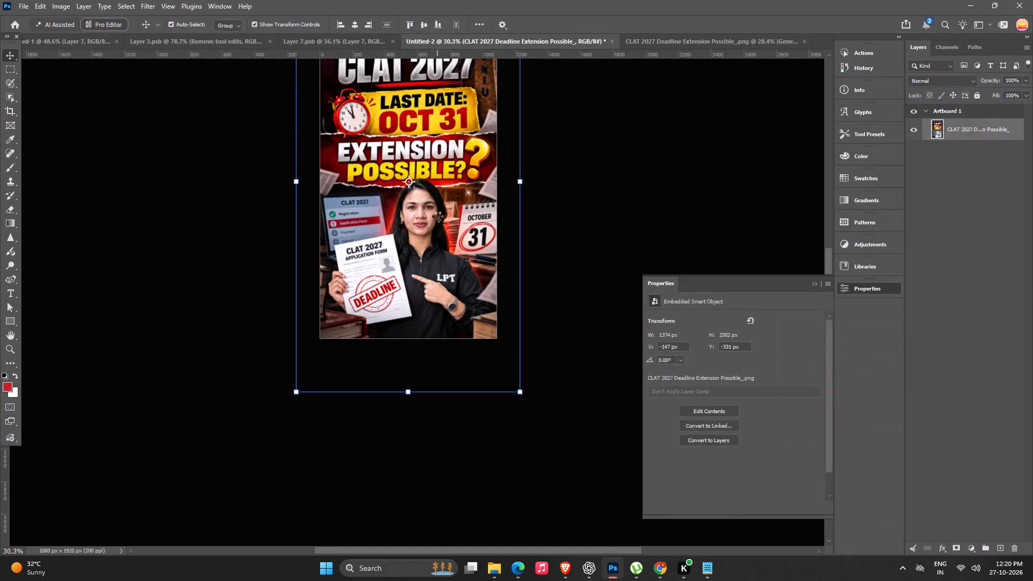
Position the placed building photo in the artboard's upper-right corner, at about X 596 px, Y 0 px, and commit it.
key(space)
key(space)
key(space)
key(space)
key(space)
key(space)
drag(438, 216, 457, 358)
drag(459, 354, 504, 266)
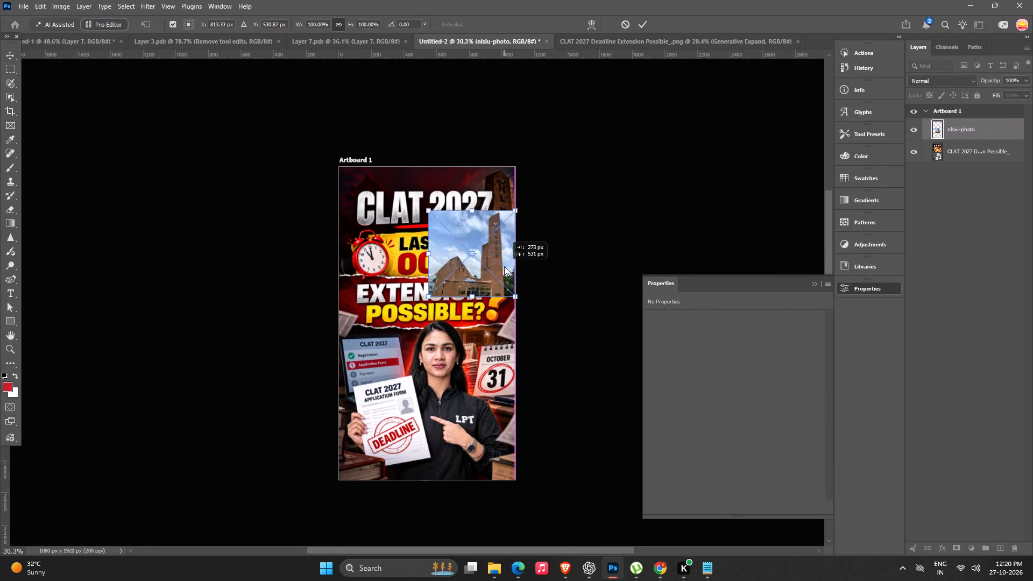
drag(504, 266, 512, 224)
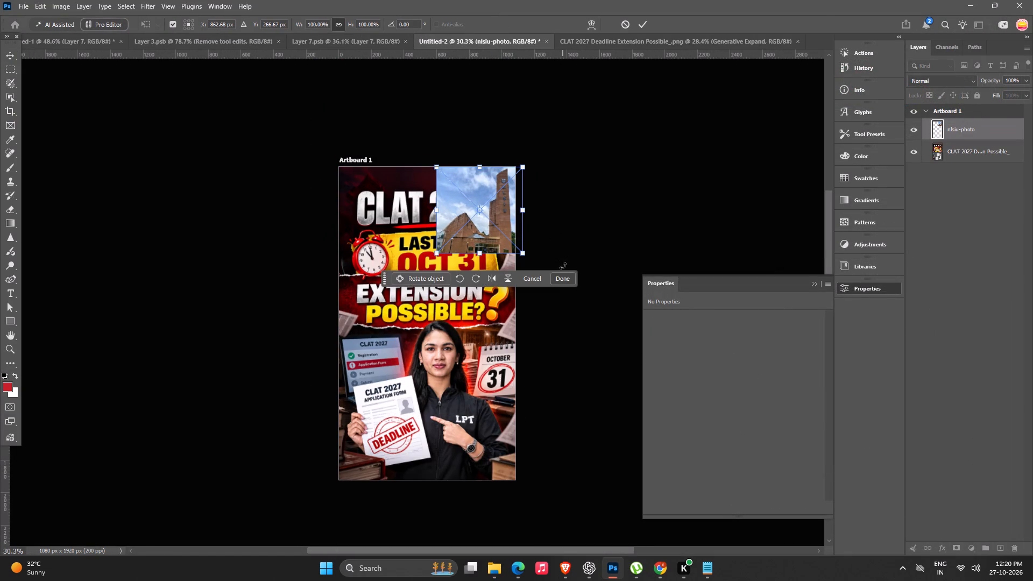
click(558, 280)
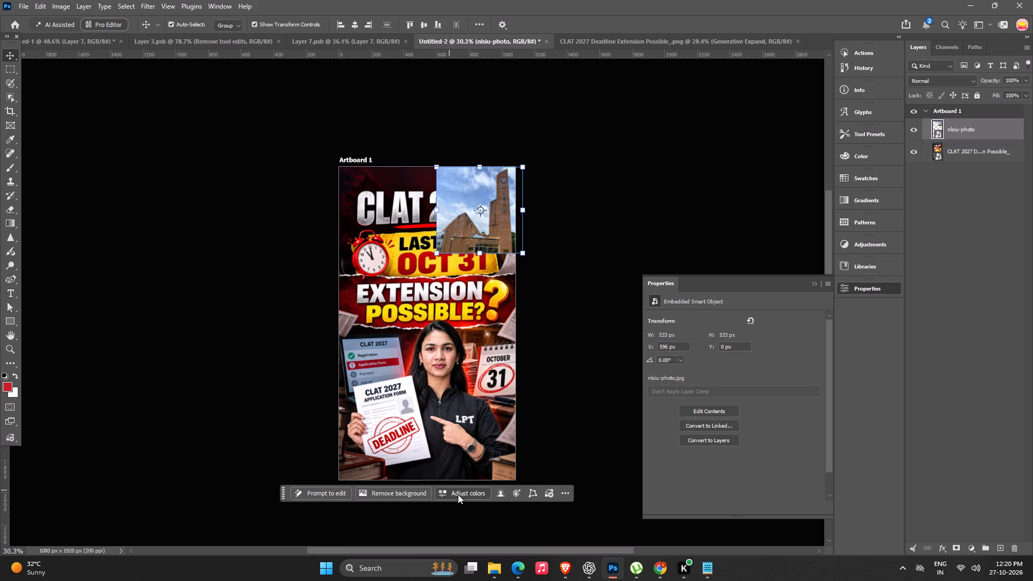
Remove the background of the nlsiu-photo layer.
click(400, 495)
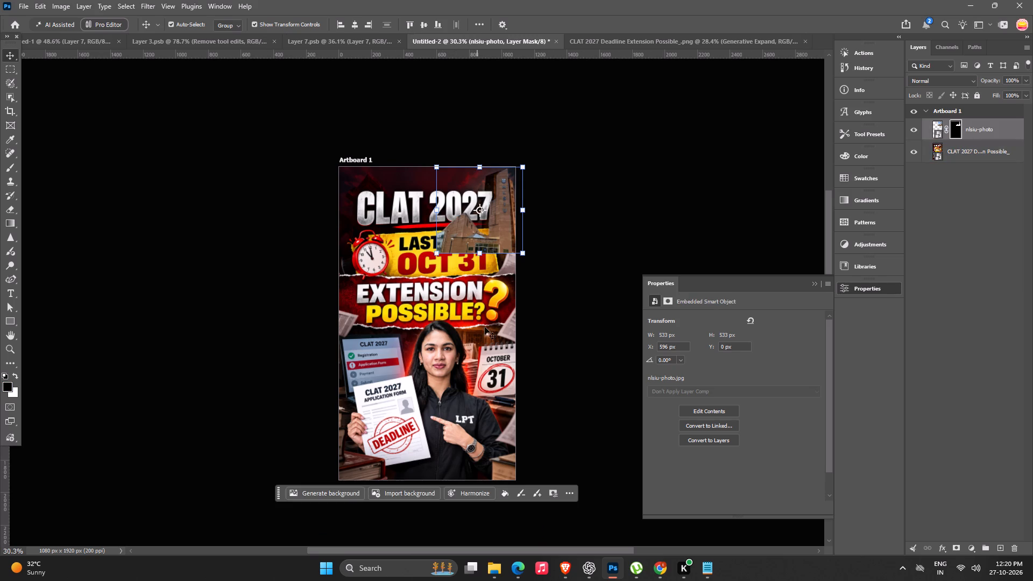
Enlarge the cut-out building to about 935 px square and position it at about X 292 px, Y -62 px.
alt+drag(524, 167, 572, 150)
drag(537, 202, 522, 208)
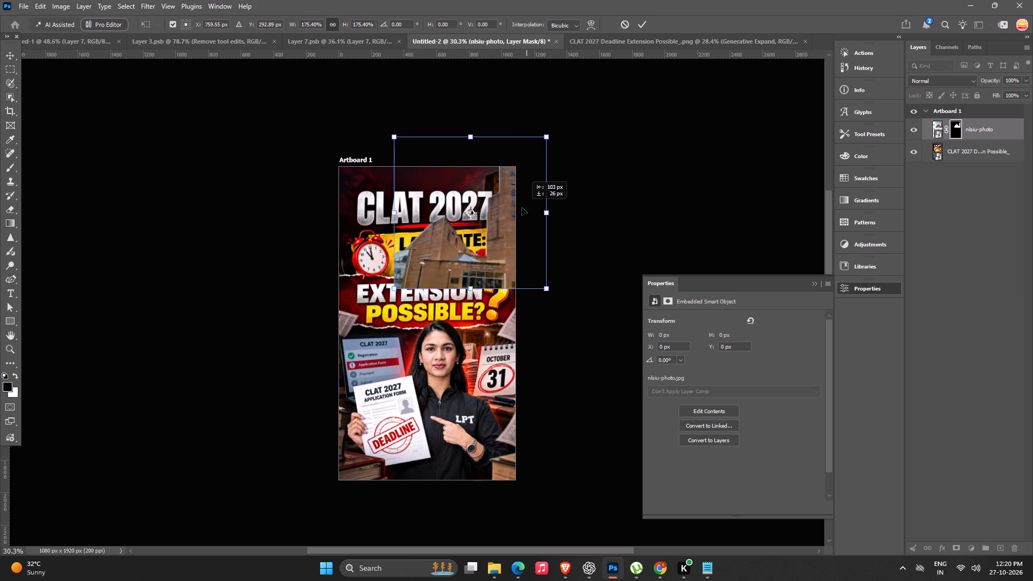
drag(522, 208, 523, 235)
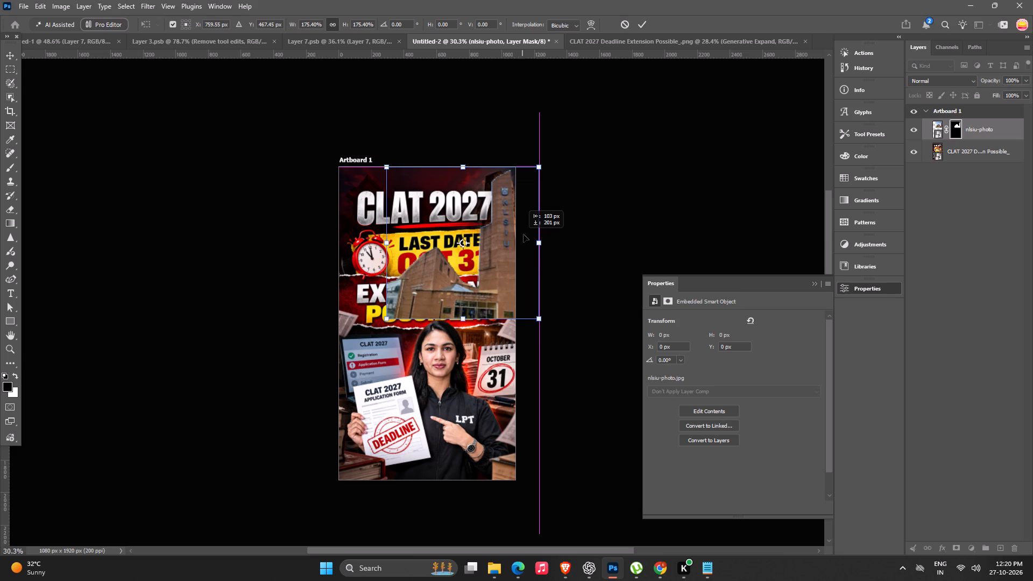
drag(523, 235, 523, 228)
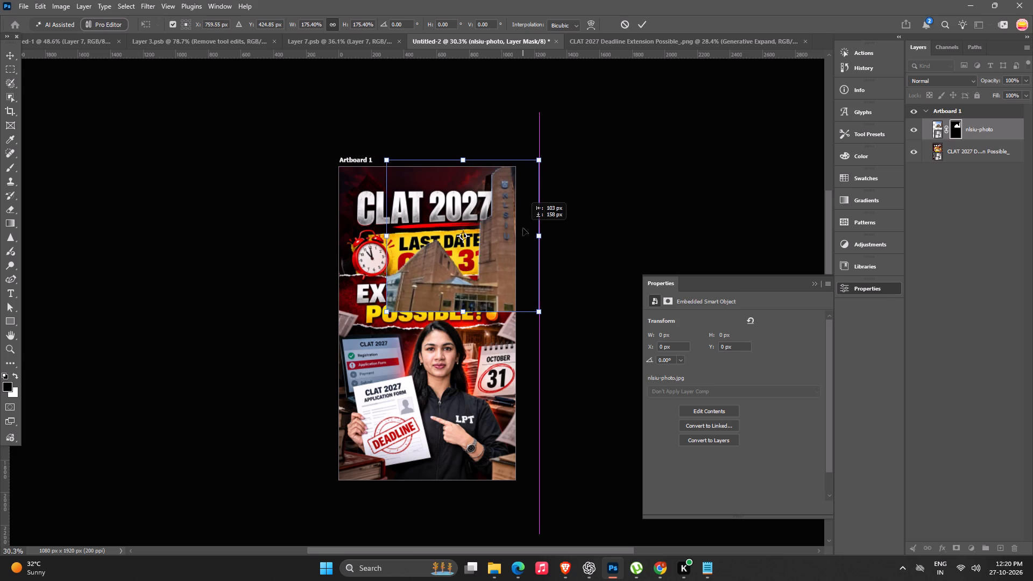
drag(523, 228, 523, 225)
key(Return)
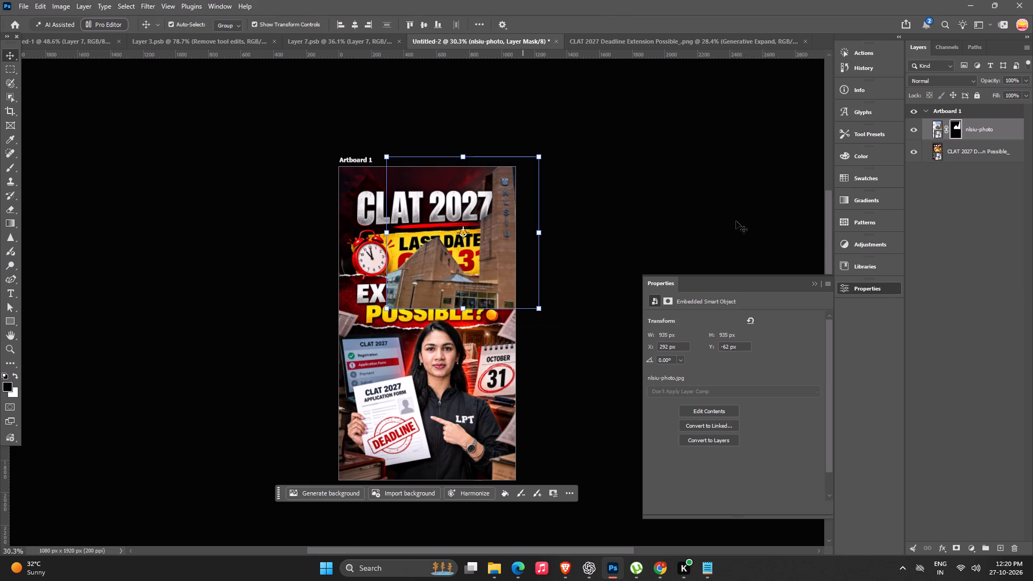
Convert the masked nlsiu-photo layer to a smart object and add a new layer mask to it.
right_click(996, 134)
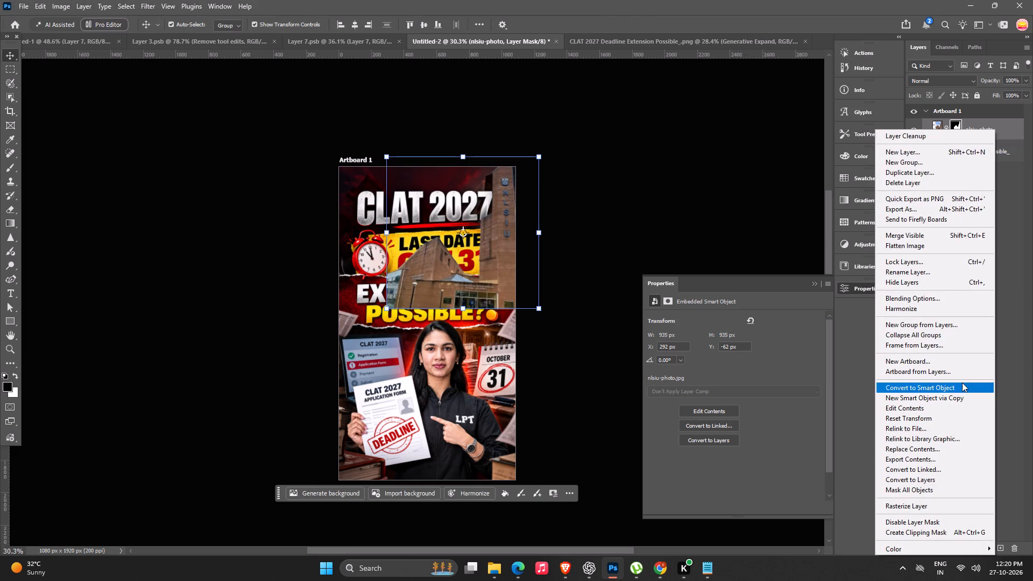
click(962, 382)
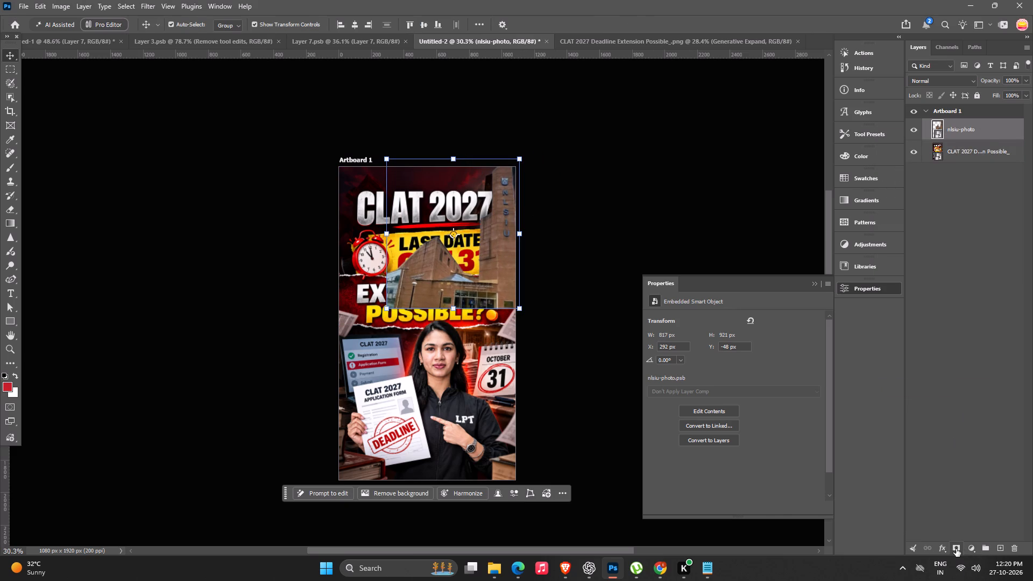
click(956, 549)
key(n)
key(b)
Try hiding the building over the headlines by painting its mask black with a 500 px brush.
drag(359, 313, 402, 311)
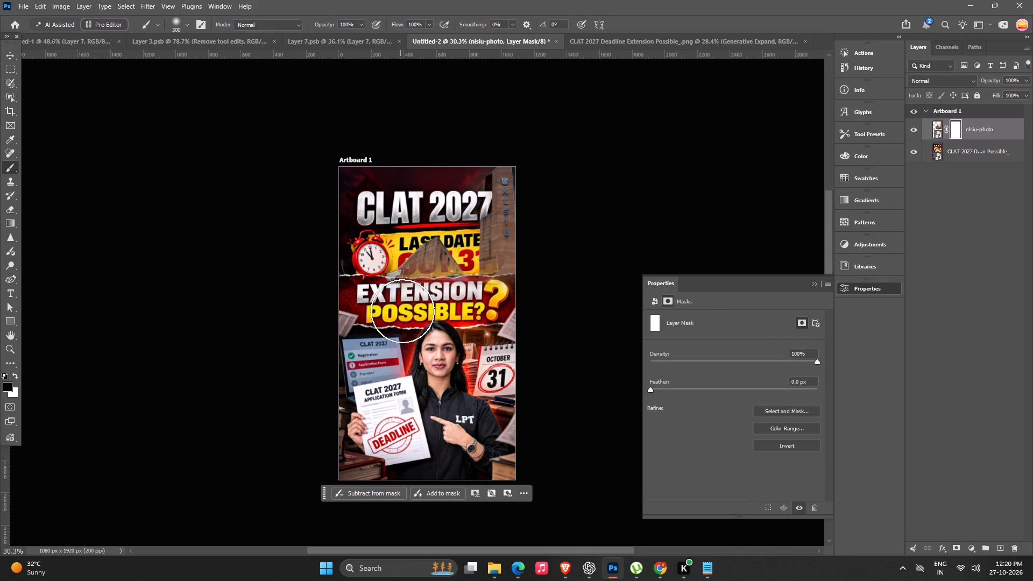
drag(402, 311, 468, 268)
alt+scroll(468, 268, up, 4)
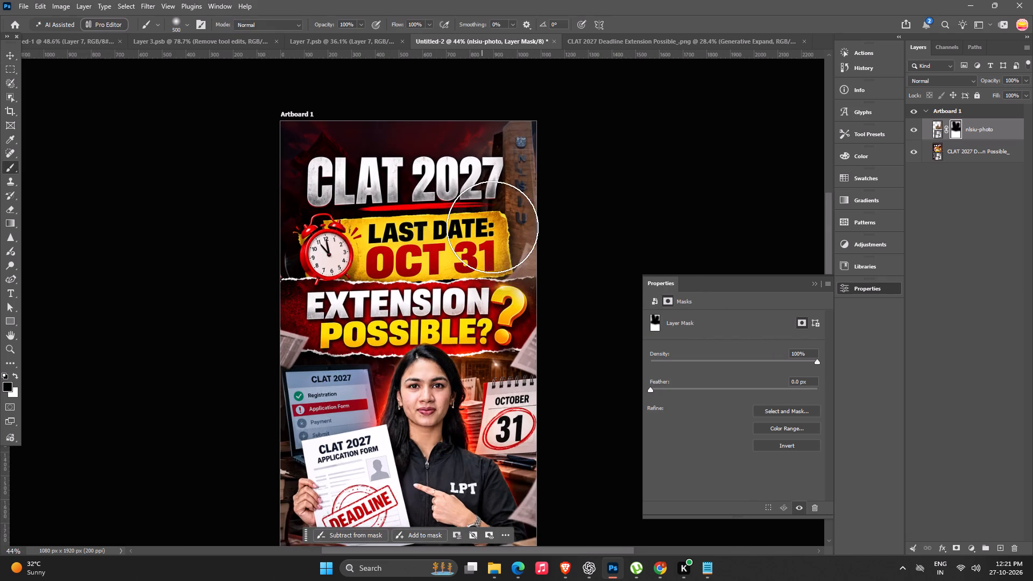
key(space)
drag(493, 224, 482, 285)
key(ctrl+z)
Paint the mask black with a 250 px brush to hide the building over the date banner and EXTENSION POSSIBLE text.
key(bracketleft)
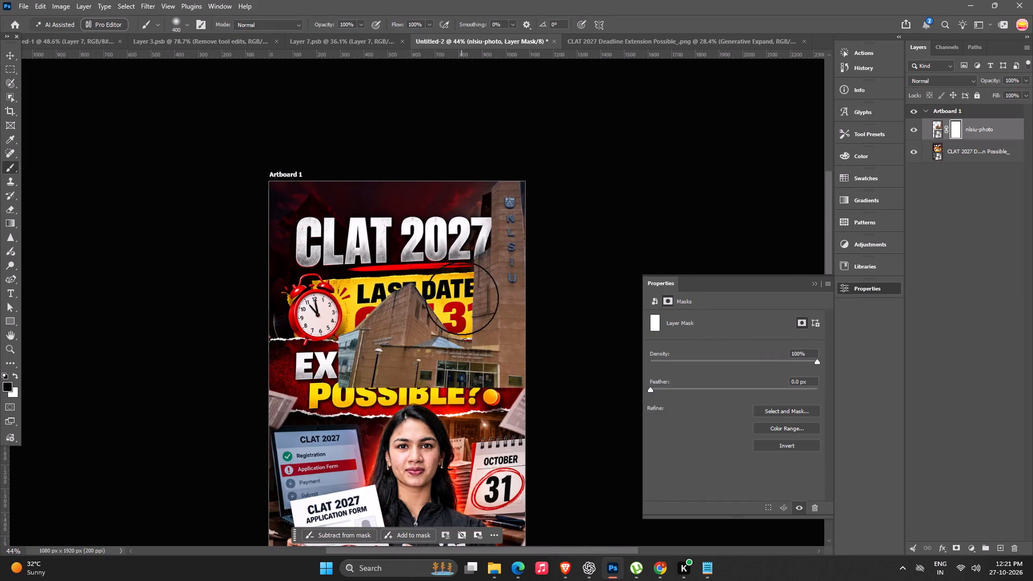
key(bracketleft)
key(bracketleft)
drag(443, 351, 421, 374)
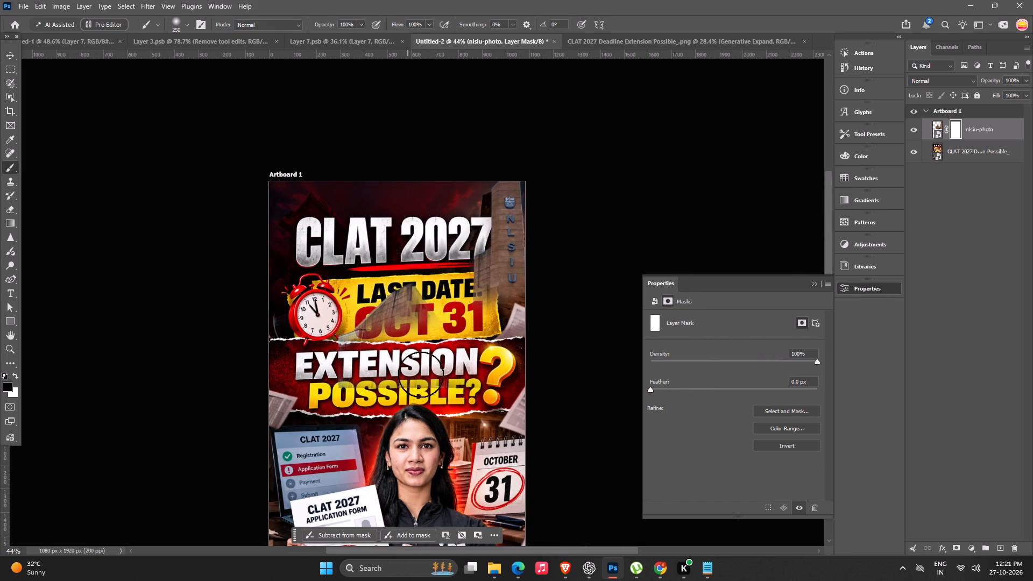
drag(421, 374, 330, 480)
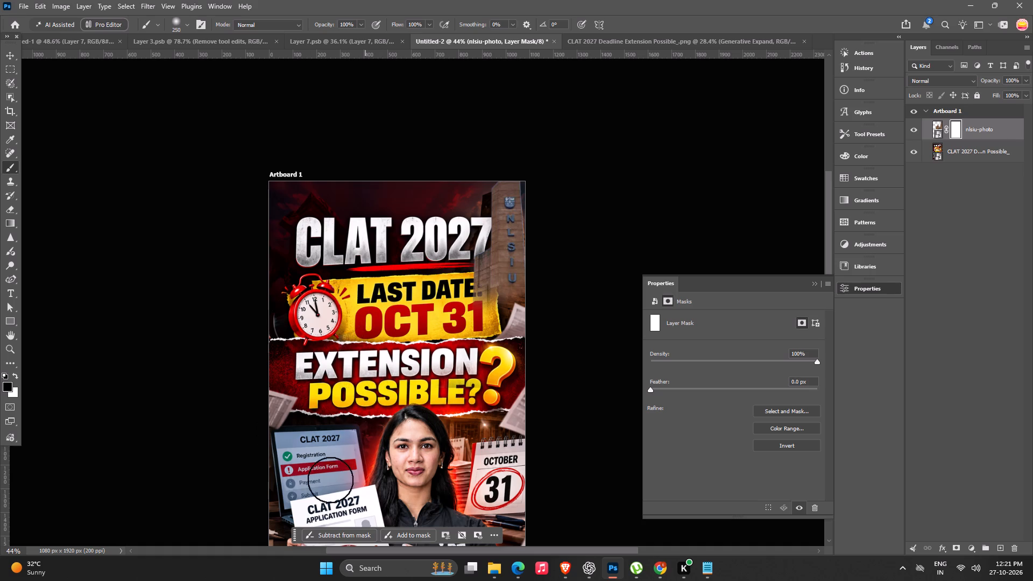
drag(330, 480, 348, 435)
Refine the mask along the tower's edges and beside the CLAT 2027 and LAST DATE text, reducing the brush to 125 px.
alt+scroll(485, 216, up, 4)
drag(464, 253, 457, 315)
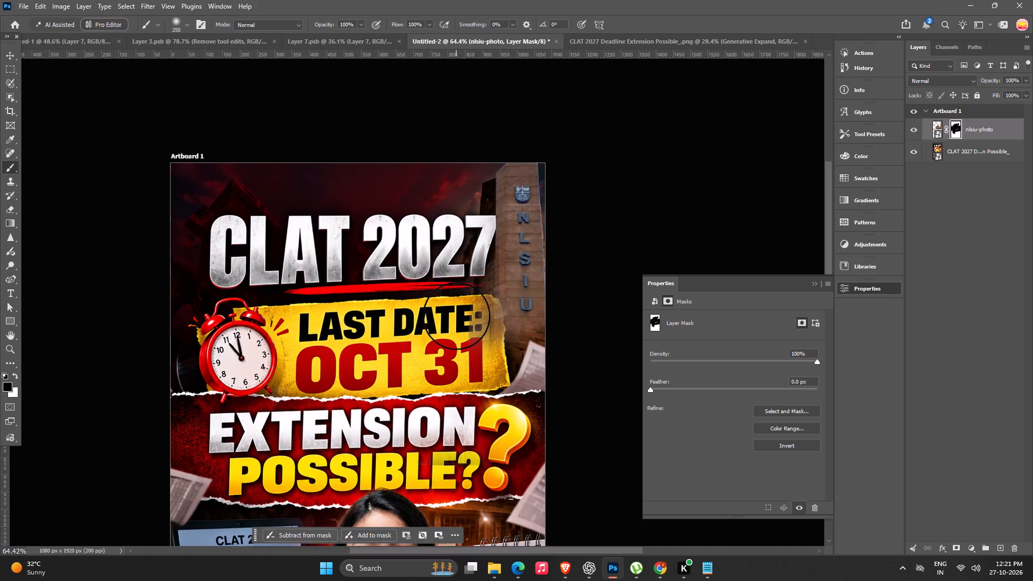
key(bracketleft)
key(bracketleft)
key(bracketleft)
key(bracketleft)
drag(463, 239, 491, 181)
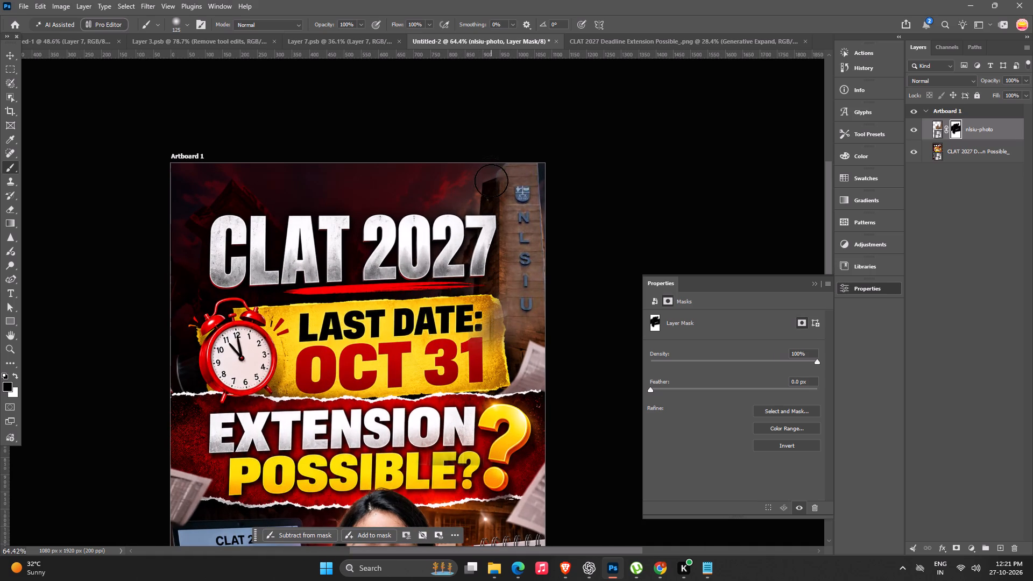
drag(491, 181, 555, 202)
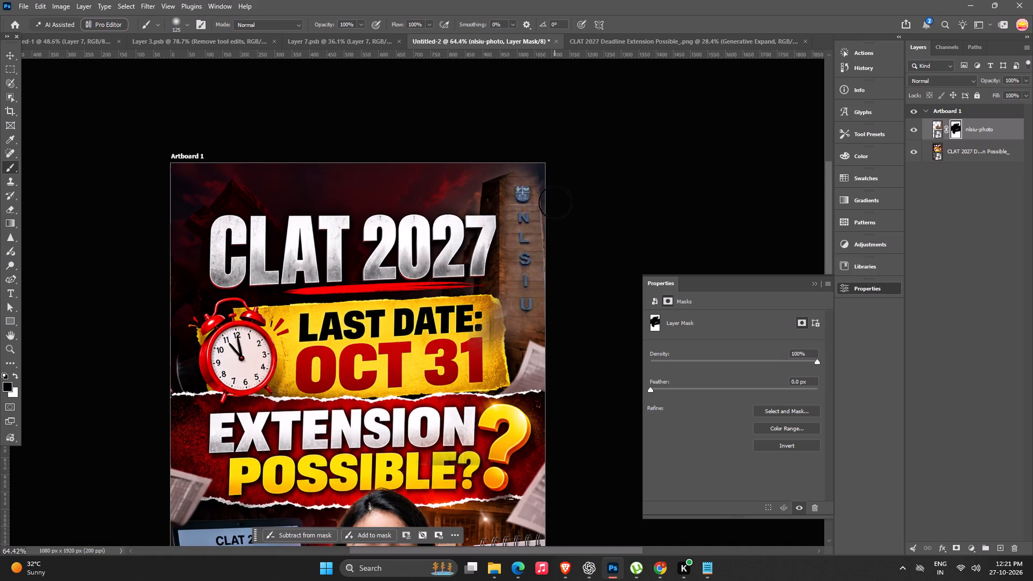
drag(555, 202, 474, 312)
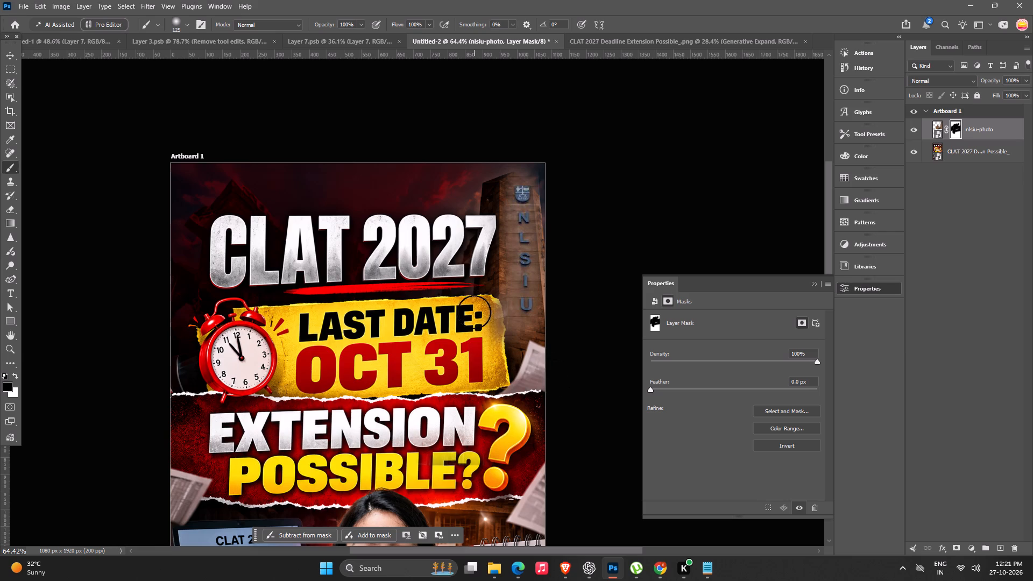
drag(474, 312, 458, 350)
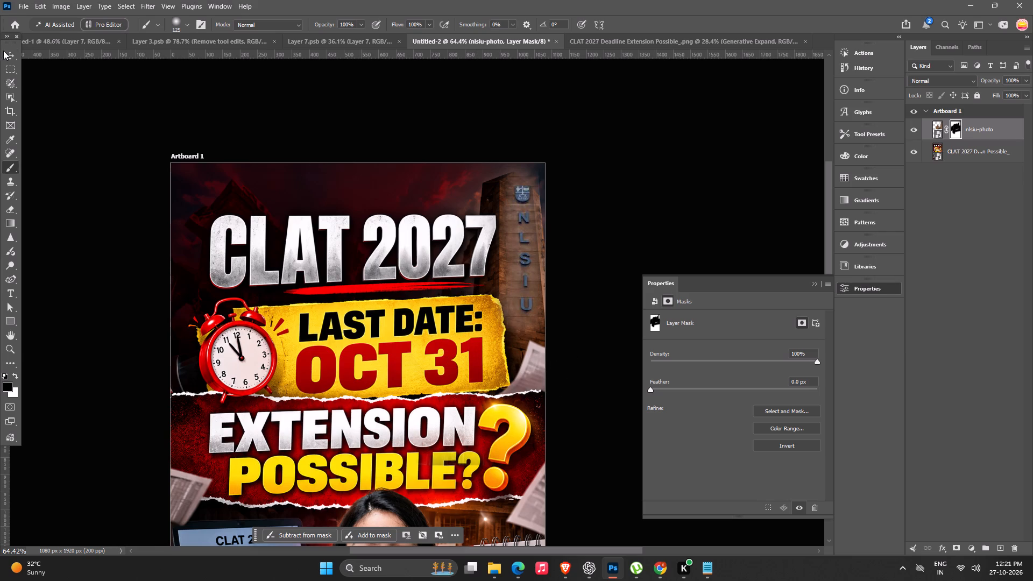
Move the NLSIU tower slightly left so it lines up with the poster's original tower.
click(12, 58)
alt+scroll(508, 193, up, 3)
drag(531, 220, 526, 219)
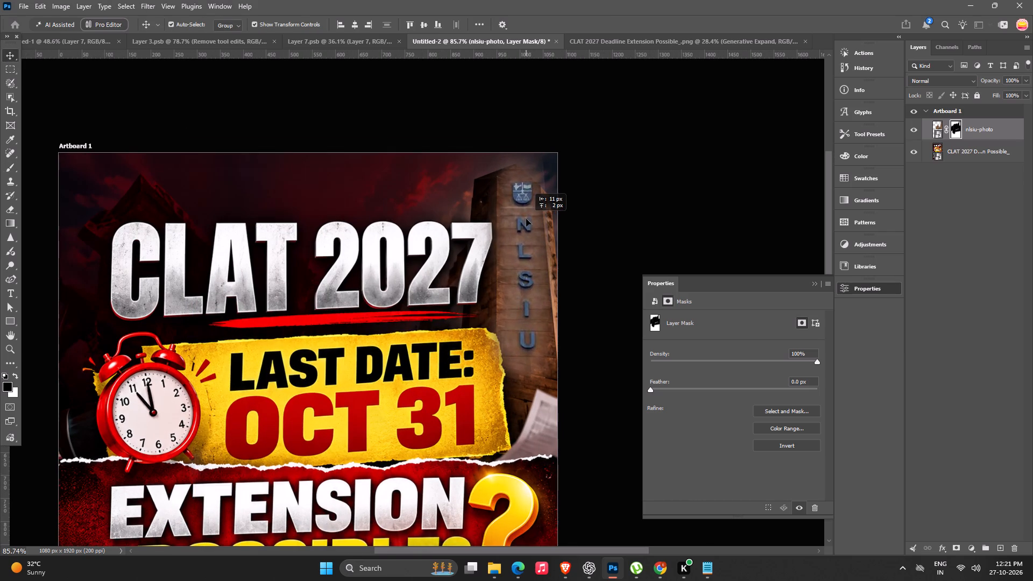
drag(526, 219, 523, 218)
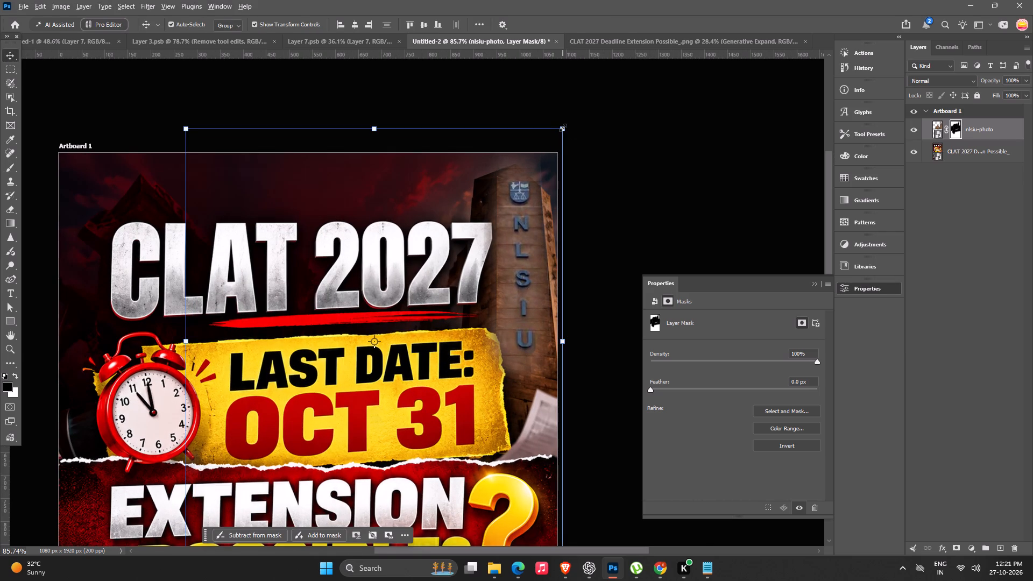
alt+click(563, 127)
key(Return)
Paint the nlsiu-photo layer mask with the 125 px brush to blend the tower's top and outer edges into the sky.
click(954, 129)
key(b)
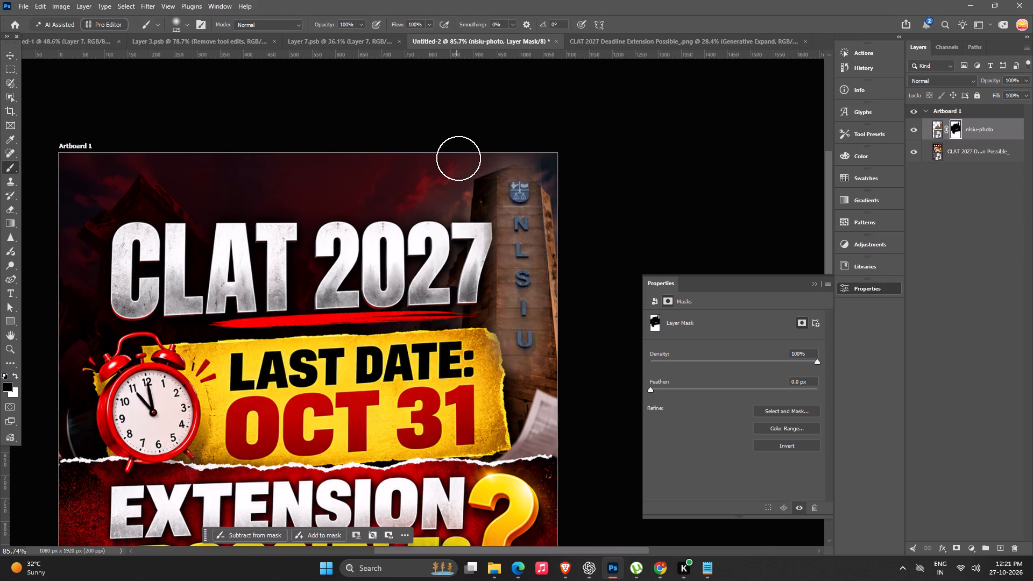
drag(458, 158, 580, 218)
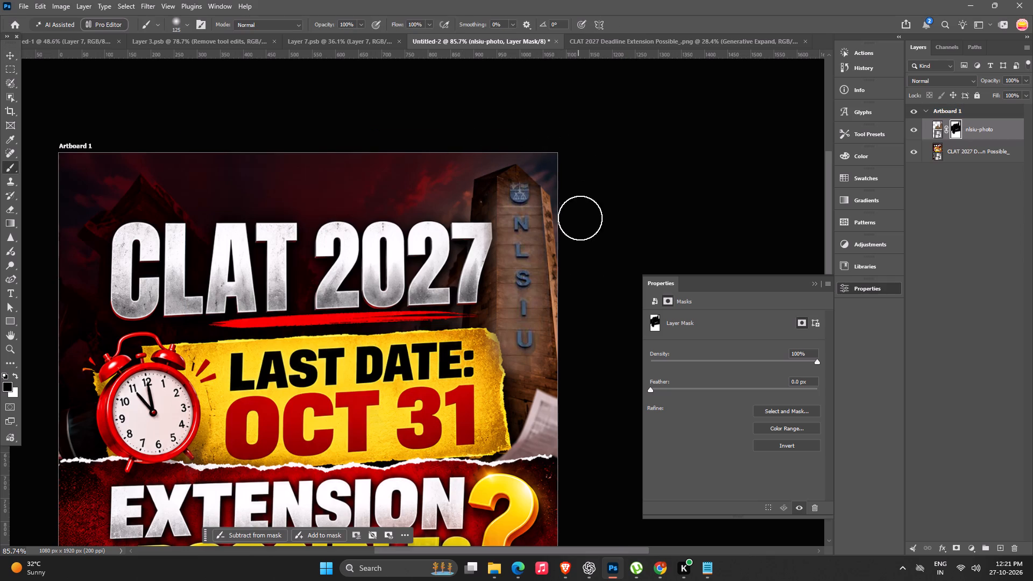
drag(580, 218, 470, 245)
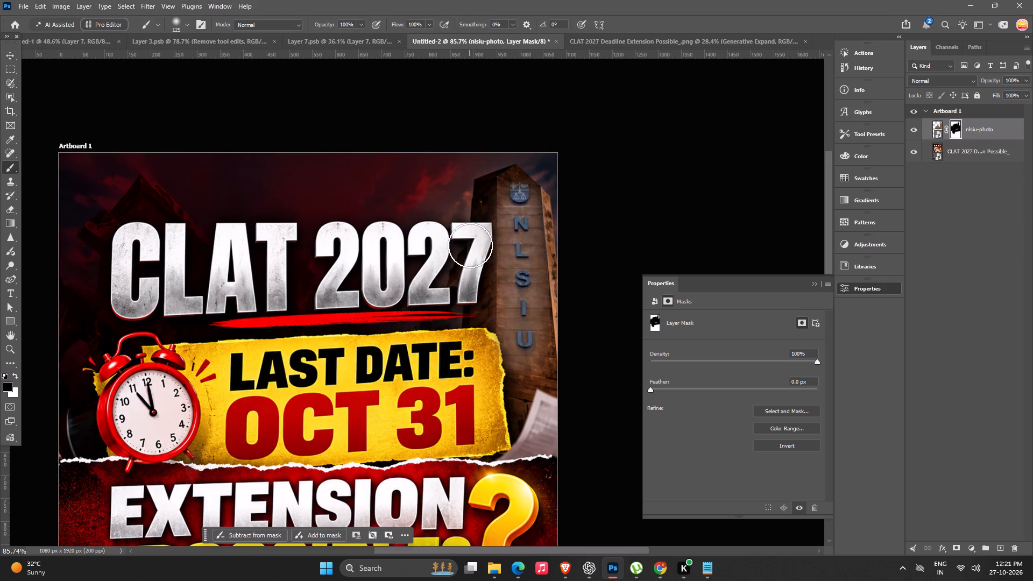
Paint black on the nlsiu-photo layer mask over the final 7 of the CLAT 2027 title.
drag(470, 245, 471, 316)
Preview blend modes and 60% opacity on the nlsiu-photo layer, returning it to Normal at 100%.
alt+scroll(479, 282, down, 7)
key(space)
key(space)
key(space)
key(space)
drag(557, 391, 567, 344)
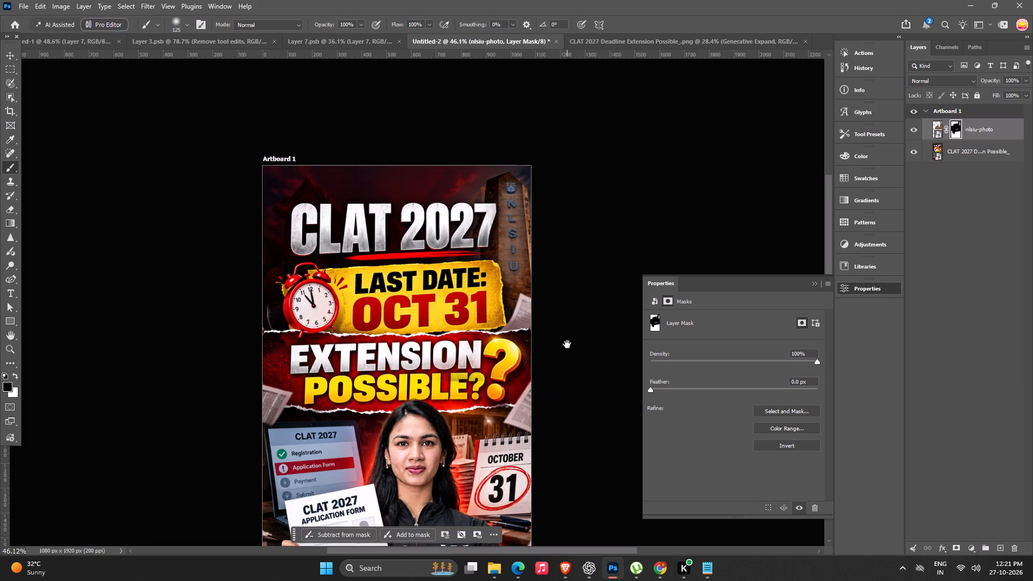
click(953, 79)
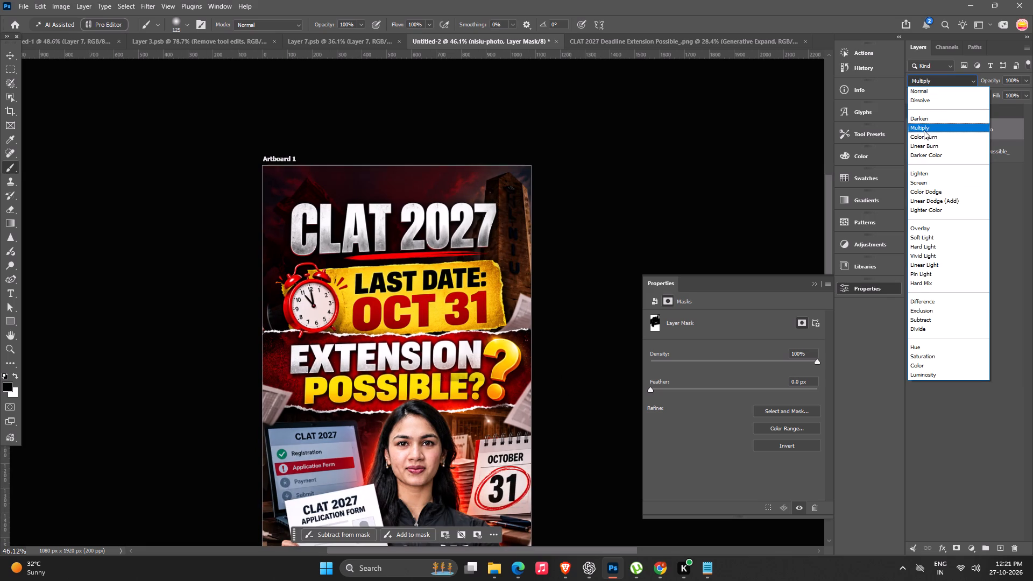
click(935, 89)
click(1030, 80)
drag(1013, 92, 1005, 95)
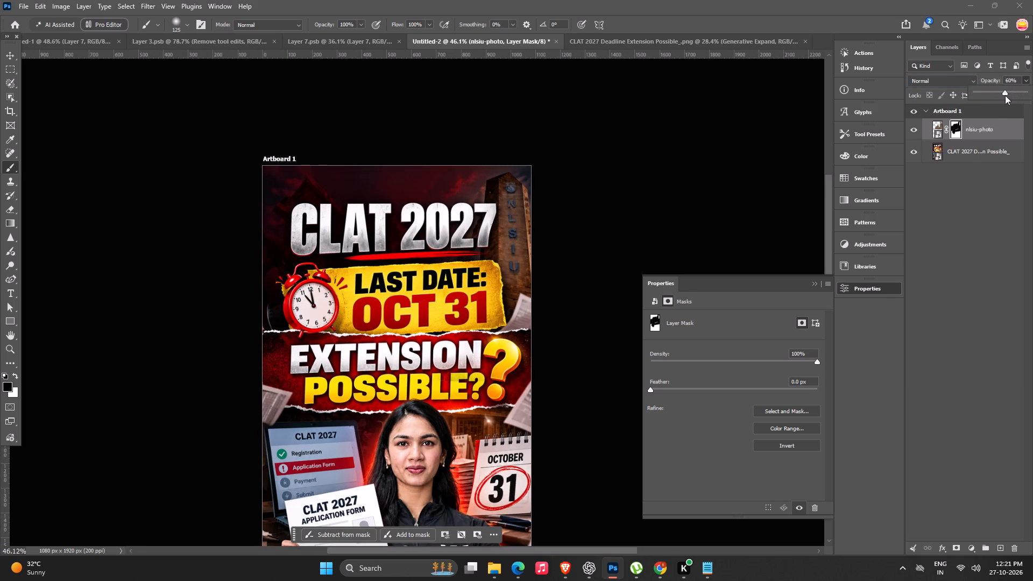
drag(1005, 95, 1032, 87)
Scale the poster and nlsiu-photo layers together to about 95.5% and reposition them within the artboard.
click(9, 61)
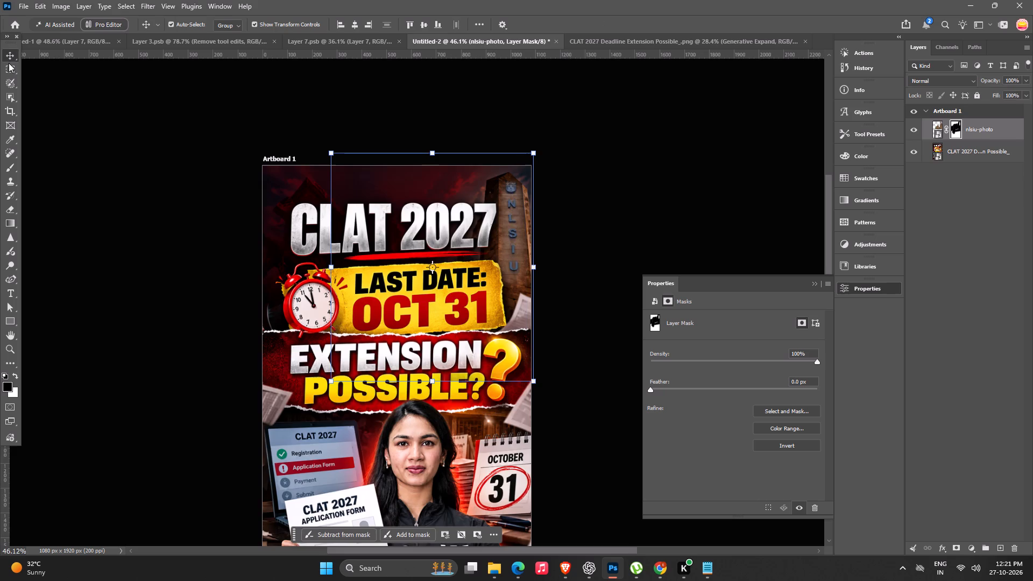
scroll(113, 167, down, 6)
key(space)
key(space)
key(space)
drag(210, 311, 214, 229)
click(411, 396)
alt+scroll(455, 328, up, 1)
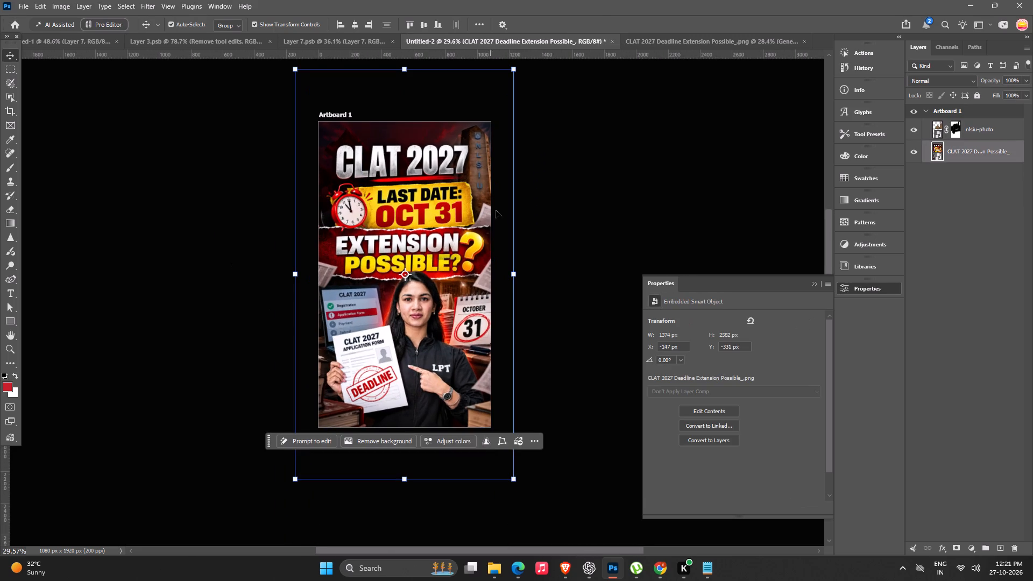
shift+click(479, 165)
alt+drag(511, 73, 500, 75)
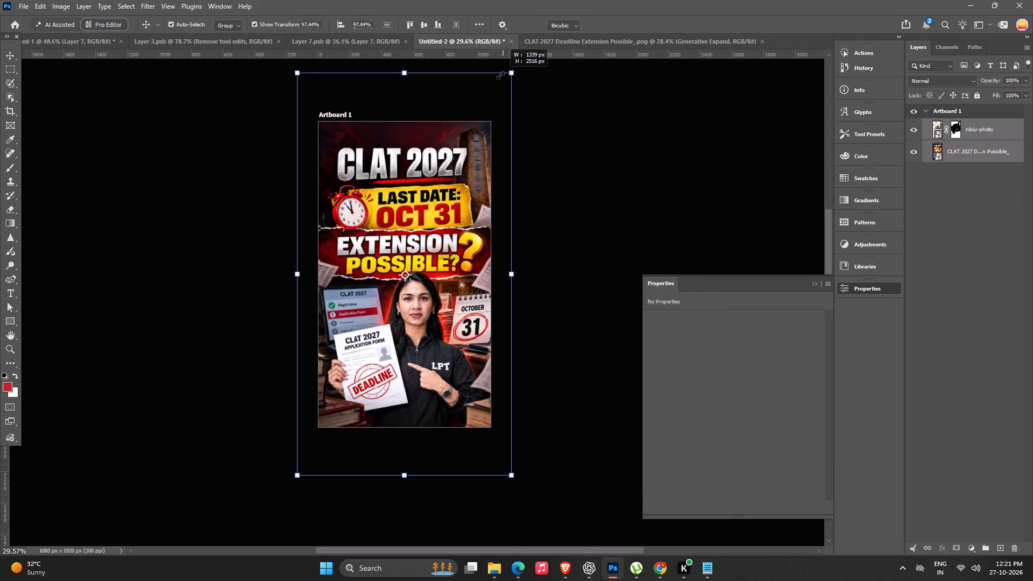
alt+drag(500, 75, 496, 77)
click(453, 240)
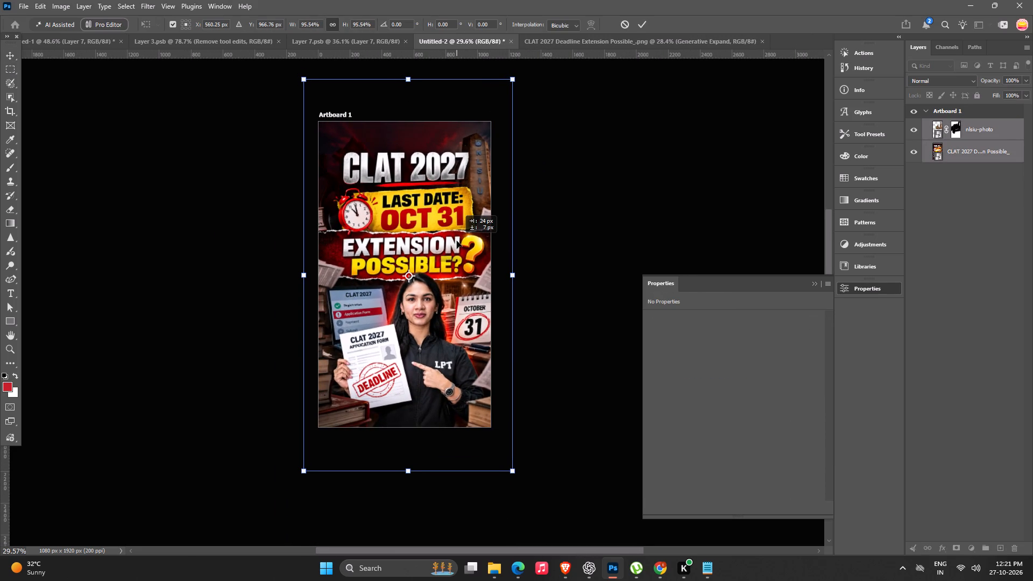
key(Return)
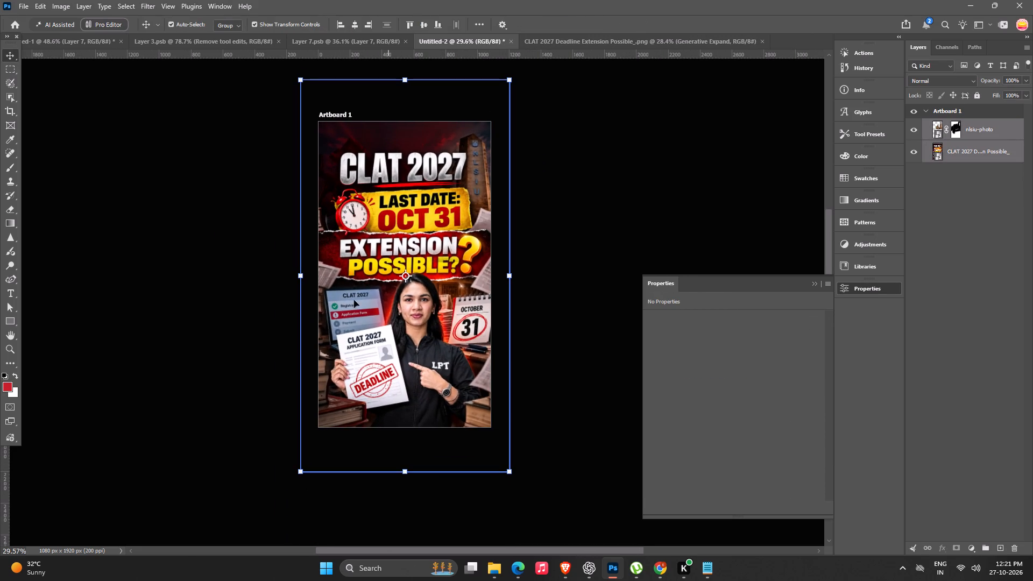
alt+scroll(357, 311, up, 3)
key(space)
key(space)
key(space)
drag(387, 363, 380, 364)
click(701, 147)
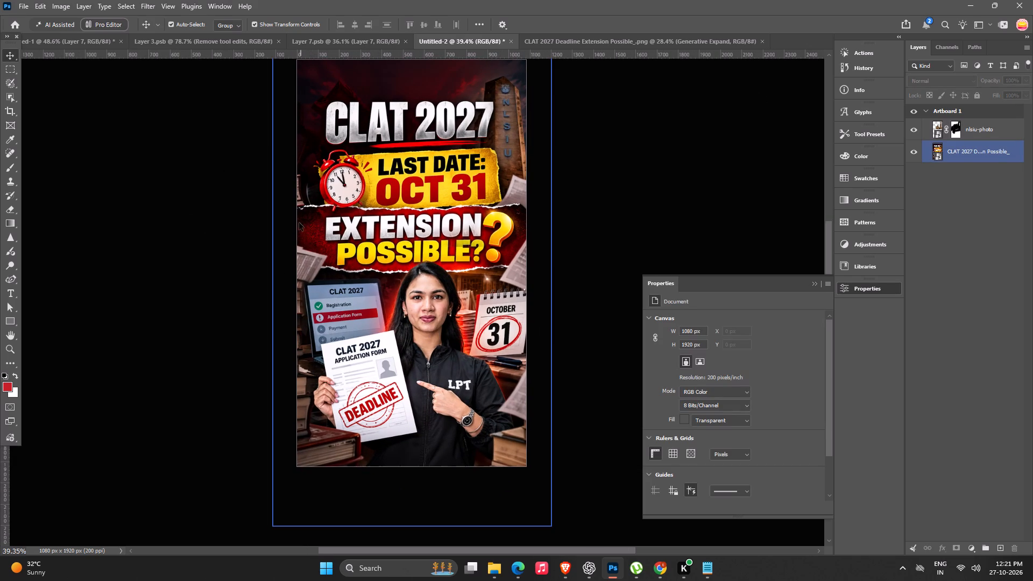
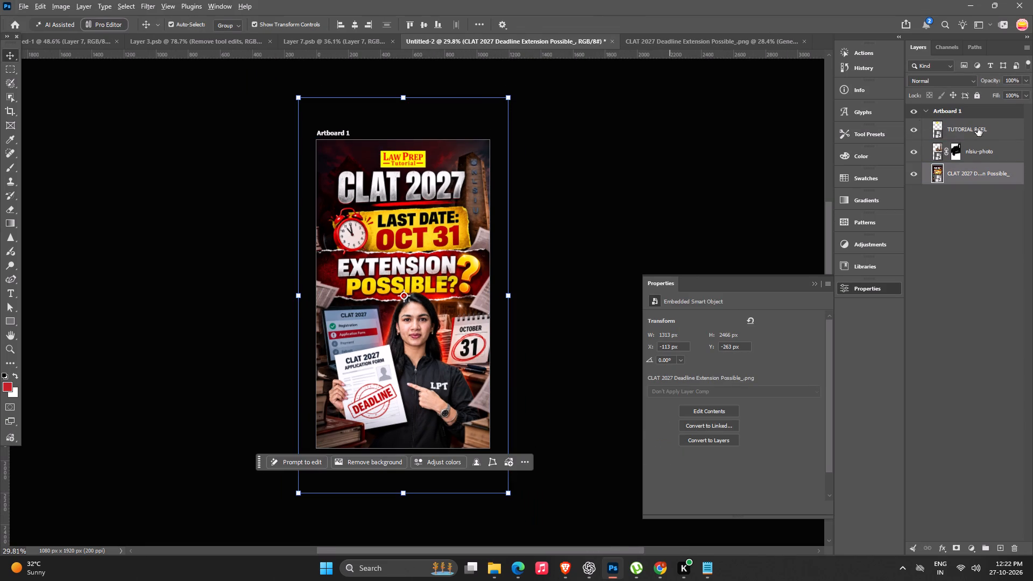
ctrl+click(1006, 154)
alt+drag(511, 96, 539, 94)
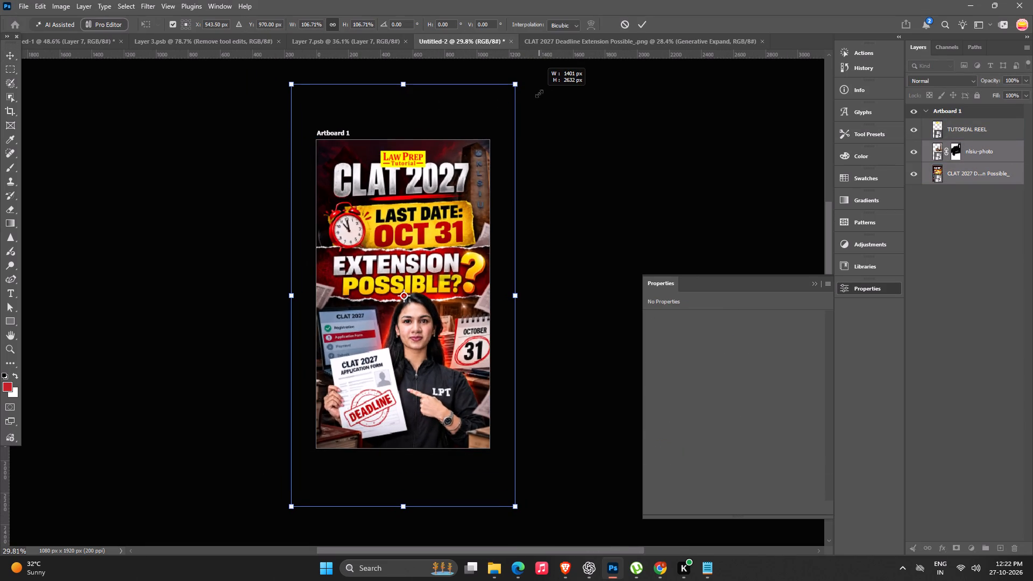
alt+drag(539, 94, 501, 95)
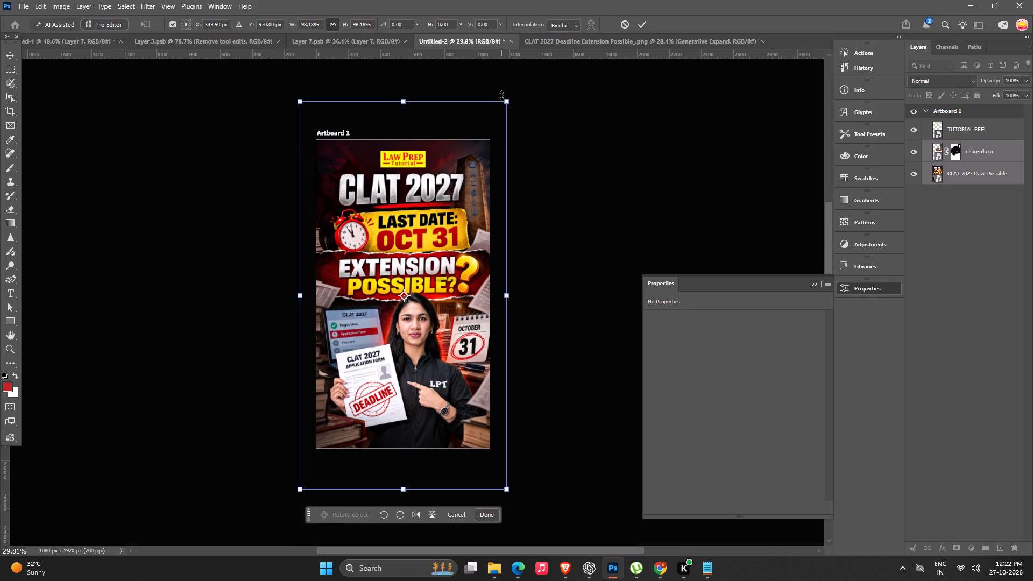
key(Return)
click(645, 94)
Examine the rescaled cover and the Law Prep Tutorial logo placement across the artboard.
alt+scroll(443, 490, up, 5)
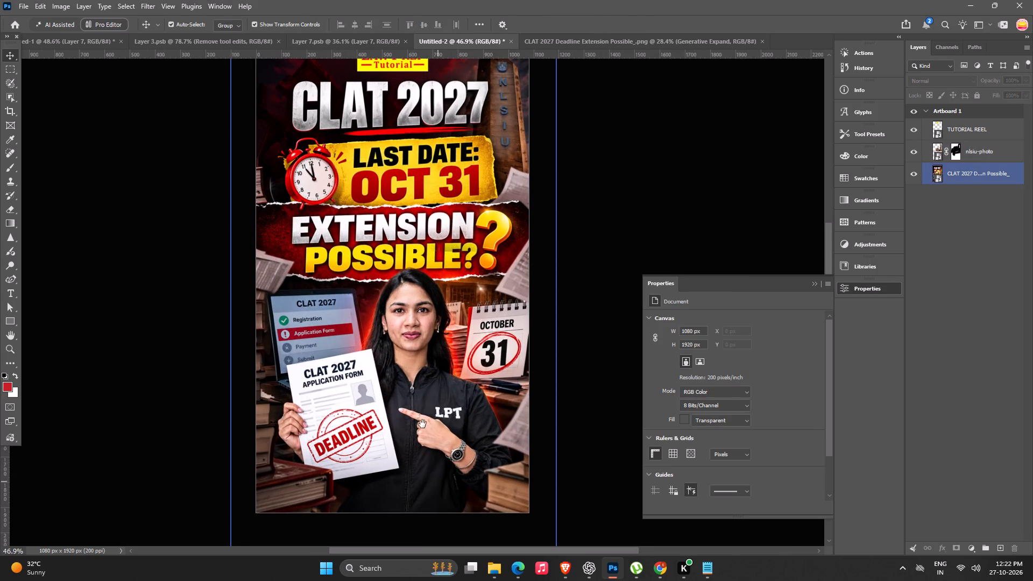
key(space)
drag(422, 396, 408, 396)
alt+scroll(414, 401, down, 6)
key(space)
drag(402, 361, 447, 316)
alt+scroll(445, 316, up, 3)
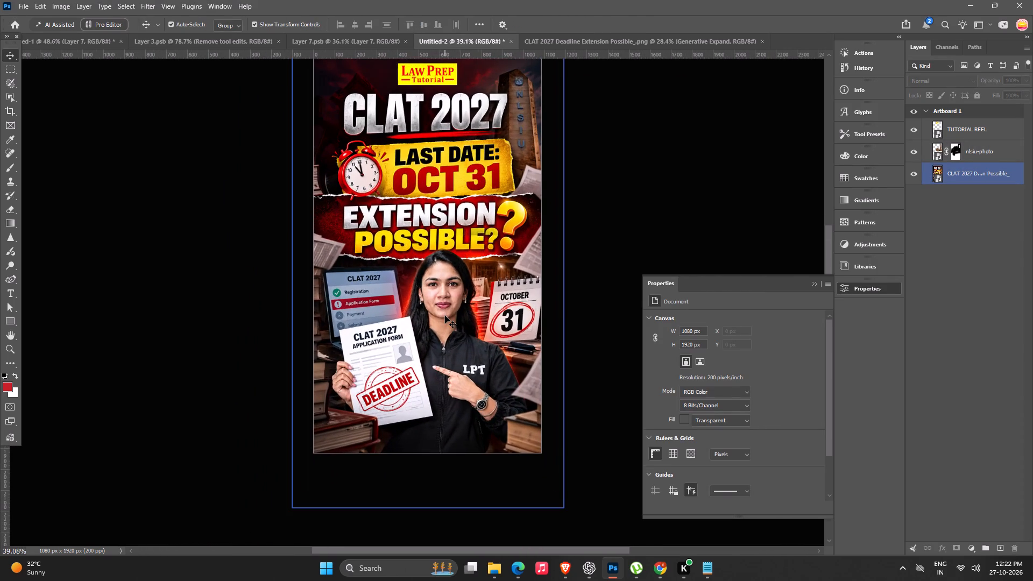
key(space)
key(space)
key(space)
key(space)
key(space)
key(space)
key(space)
key(space)
key(space)
key(space)
key(space)
key(space)
key(space)
key(space)
key(space)
key(space)
key(space)
key(space)
key(space)
key(space)
drag(445, 316, 397, 314)
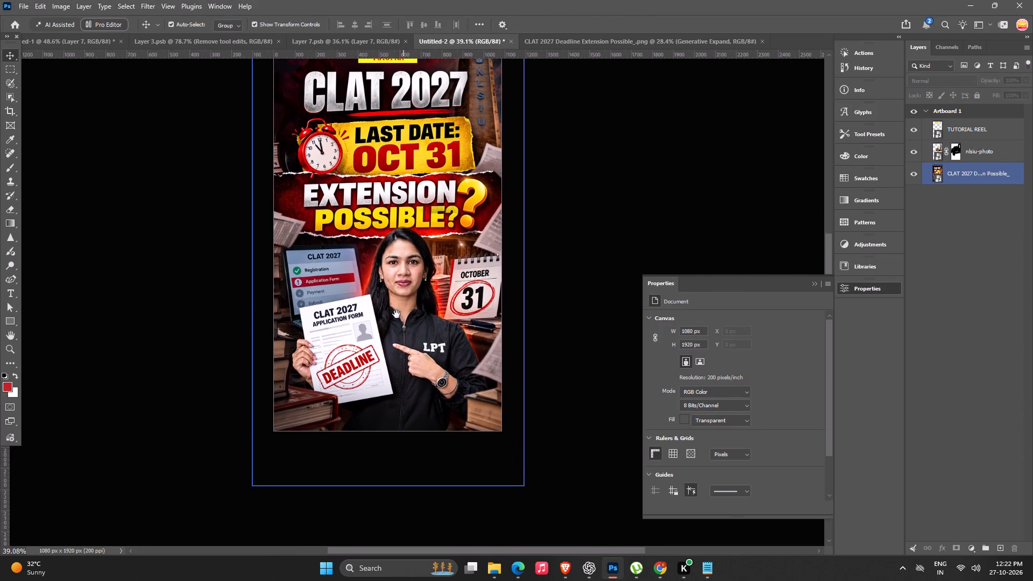
drag(397, 314, 393, 328)
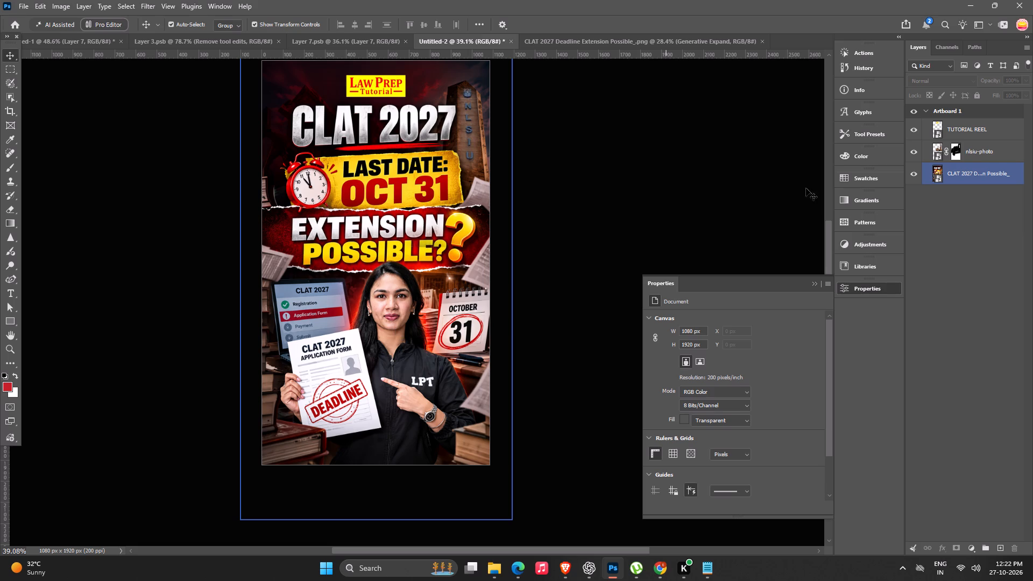
Combine the nlsiu-photo and CLAT 2027 poster layers into a single smart object.
click(1006, 152)
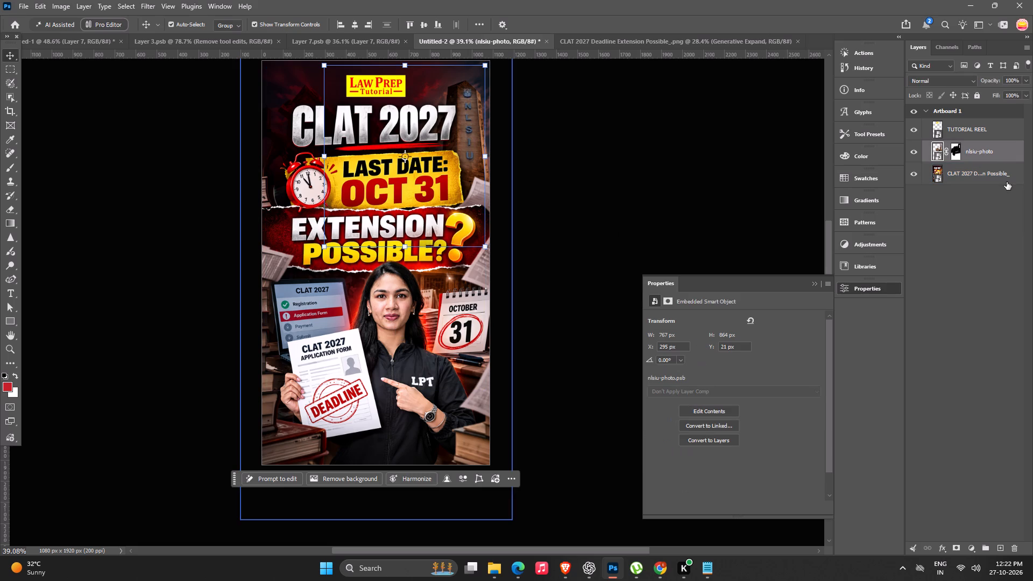
ctrl+click(1007, 182)
right_click(996, 155)
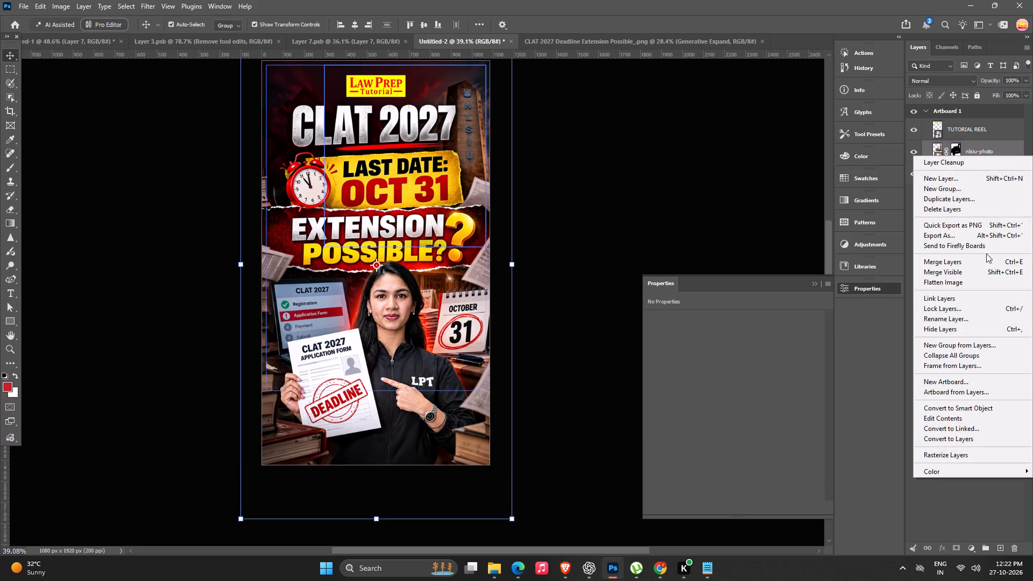
click(1000, 405)
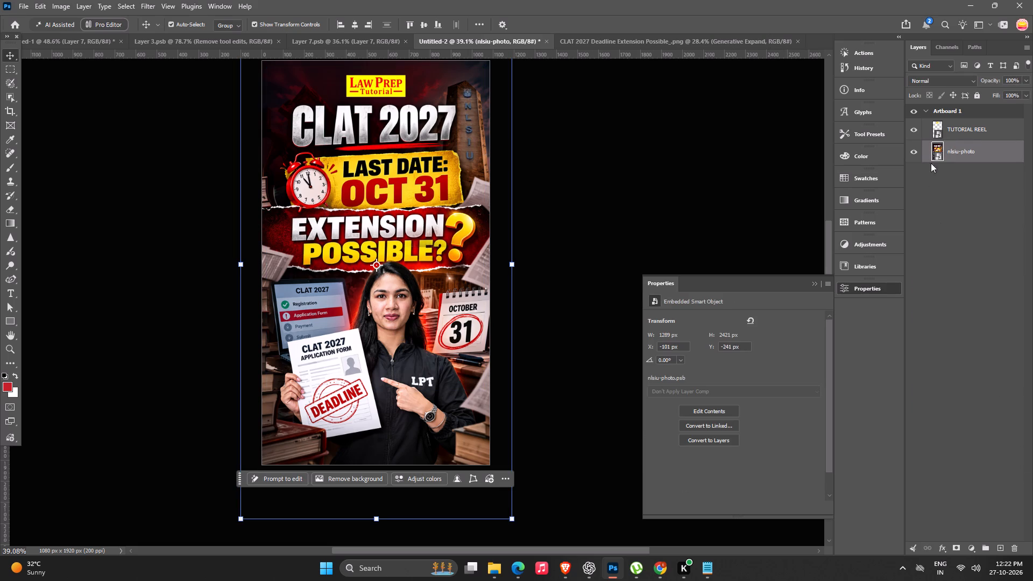
Rasterize the combined nlsiu-photo layer and convert it back into a smart object.
right_click(991, 143)
click(963, 508)
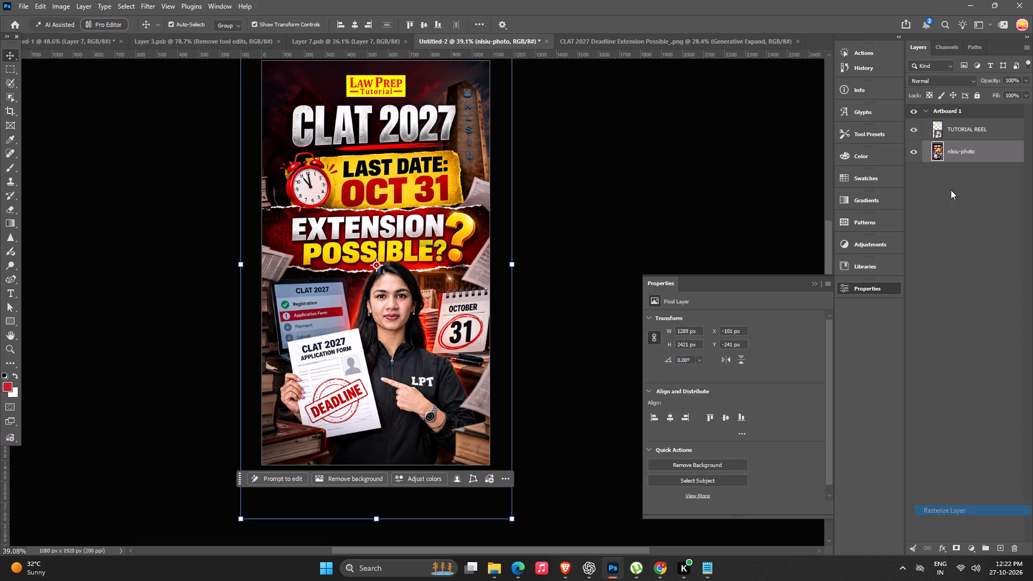
click(935, 151)
right_click(961, 151)
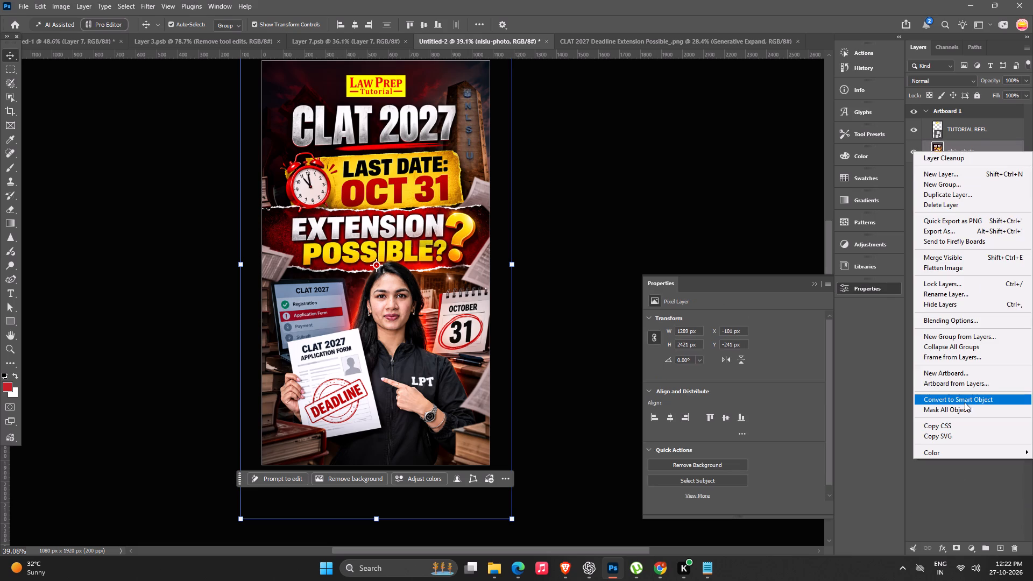
click(968, 400)
Open the nlsiu-photo smart object's contents and run Generative Upscale at 2x with Topaz Gigapixel and face recovery on.
double_click(938, 144)
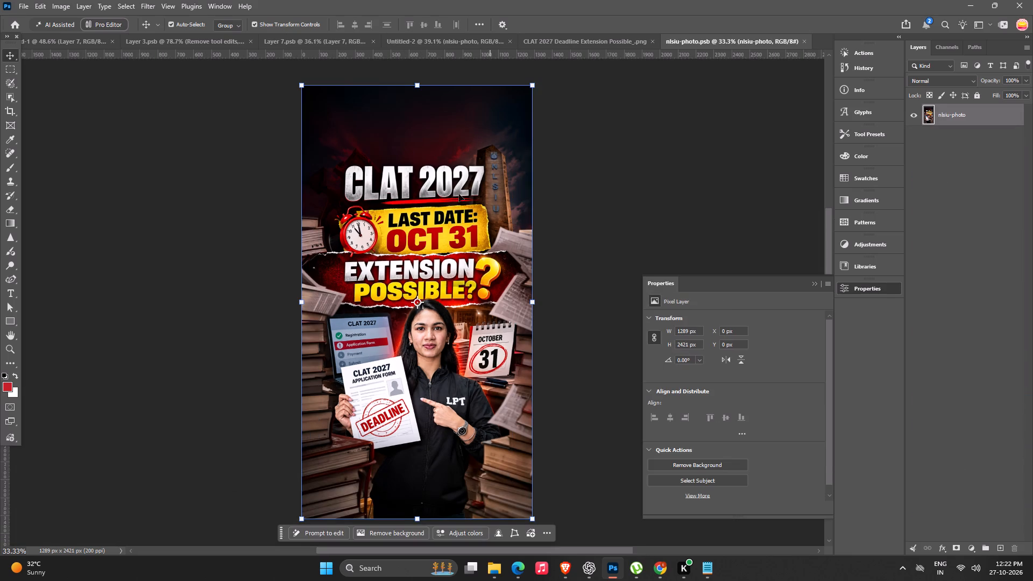
alt+scroll(437, 202, down, 5)
click(128, 0)
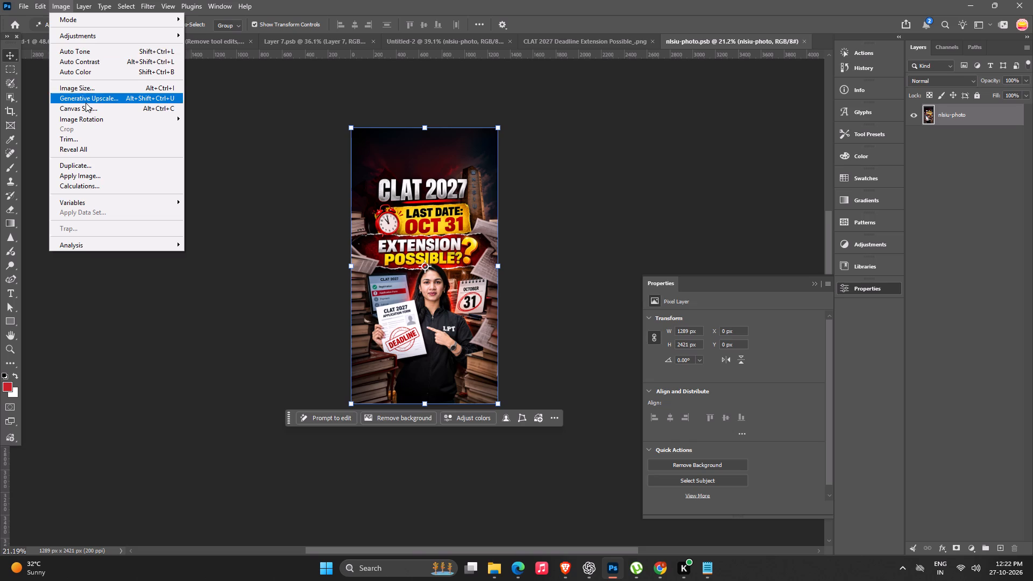
click(86, 103)
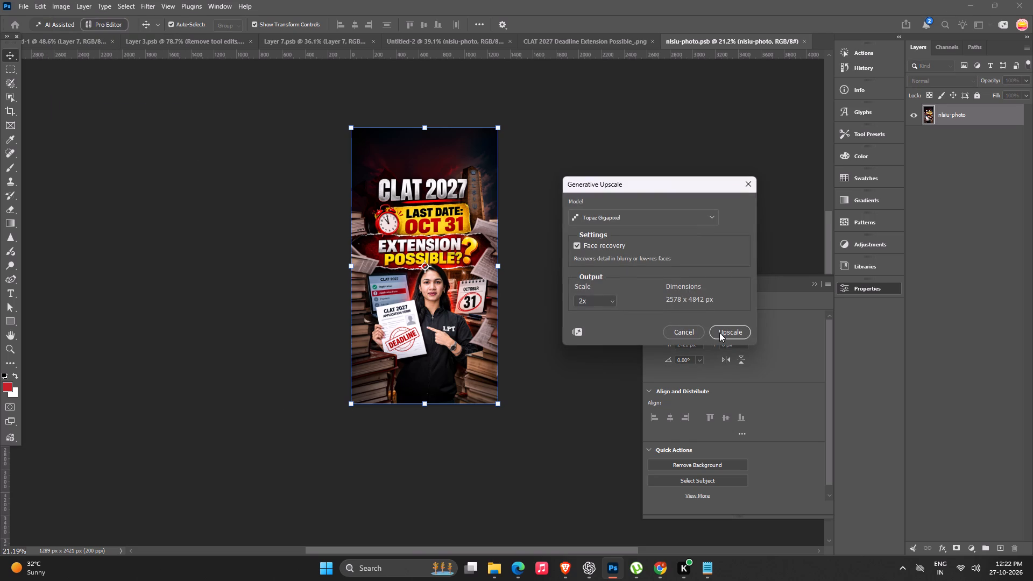
click(720, 332)
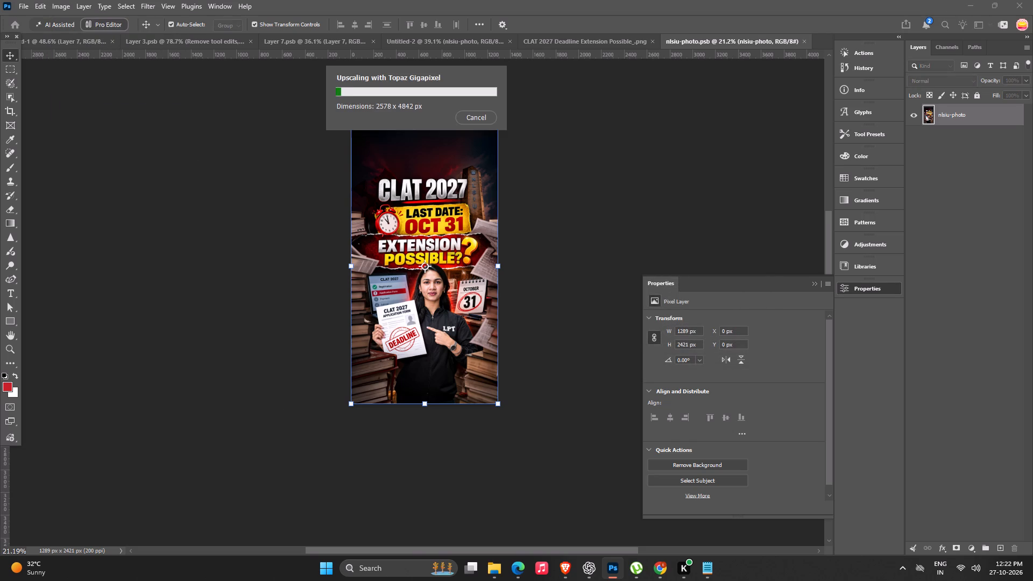
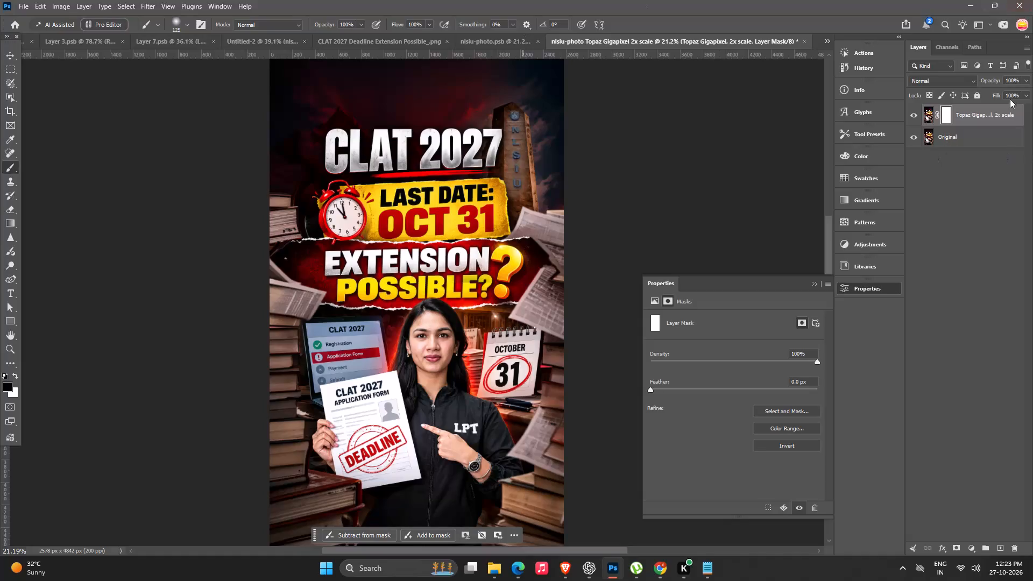
Convert the upscaled Topaz Gigapixel layer to a smart object and paste a copy into the Untitled-2 document.
shift+right_click(1002, 111)
click(992, 361)
key(ctrl+c)
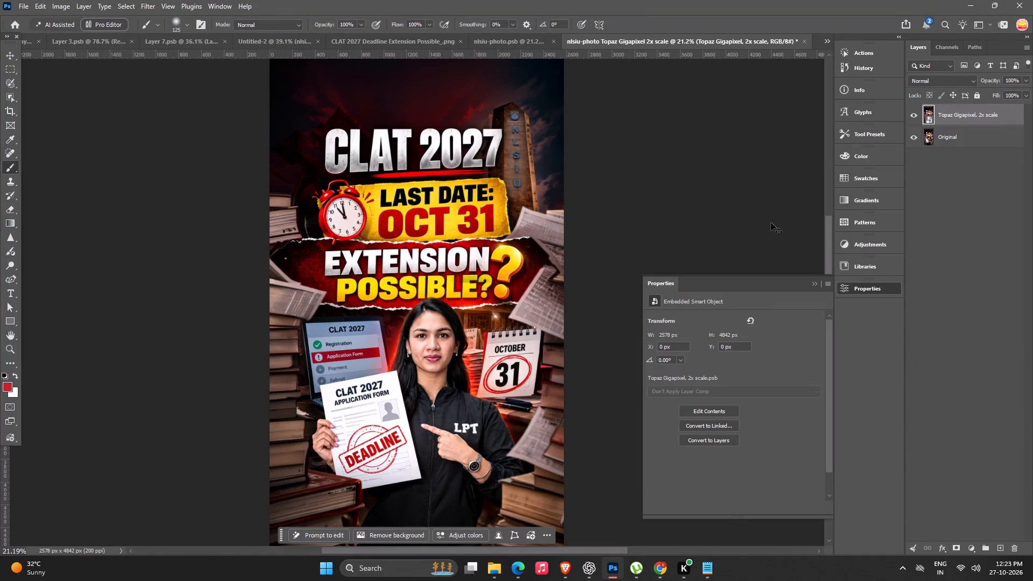
key(ctrl+c)
click(504, 38)
key(v)
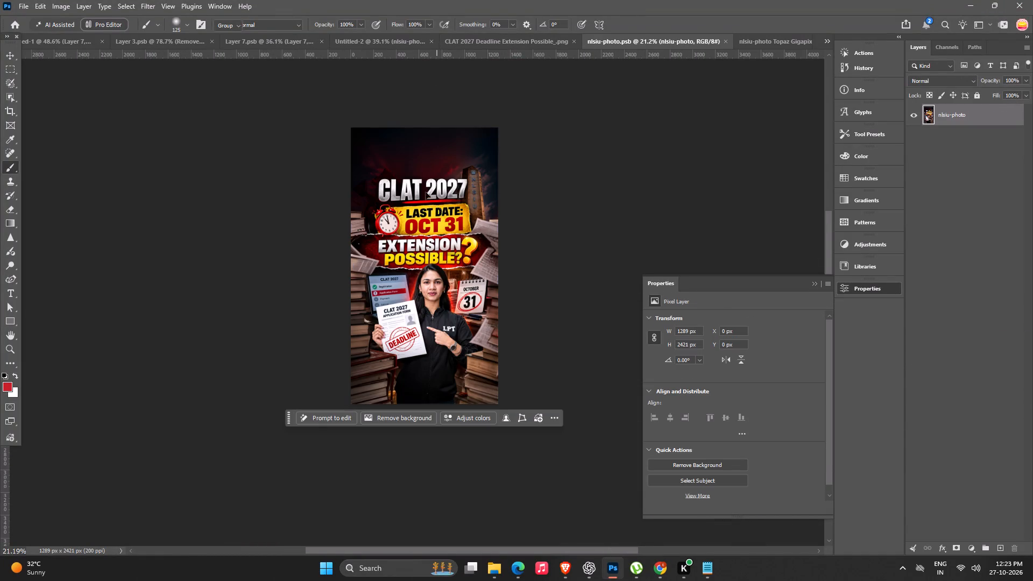
click(400, 41)
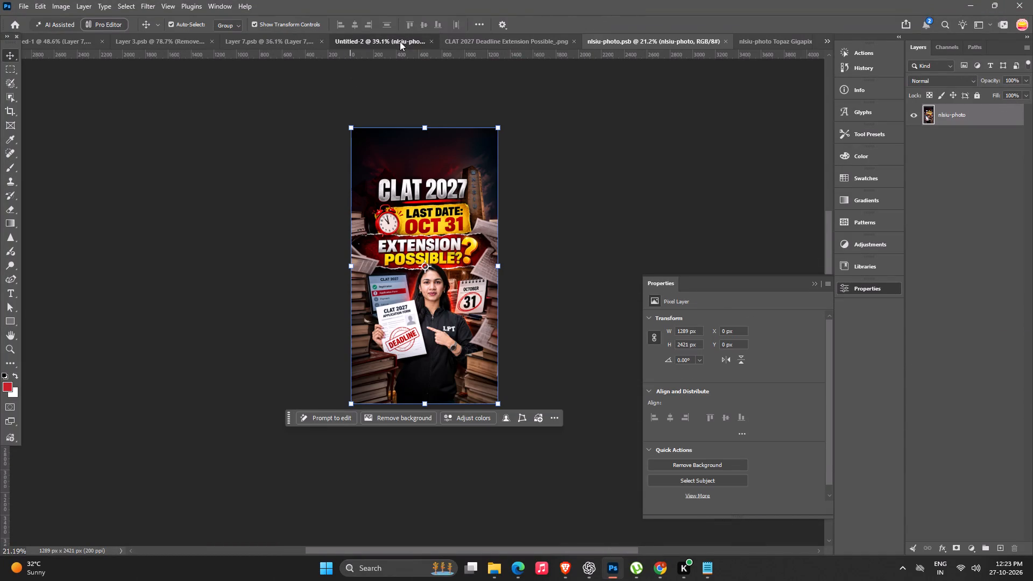
click(433, 261)
key(ctrl+v)
Scale the pasted upscaled artwork to about 1351 x 2536 px and position it so it fills the artboard.
alt+scroll(433, 261, down, 3)
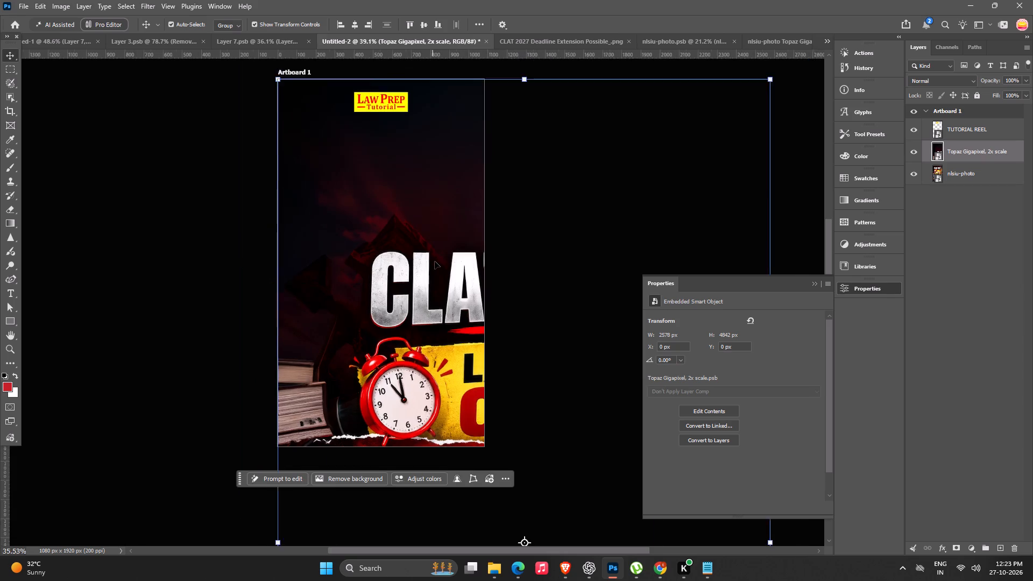
alt+scroll(435, 261, down, 11)
drag(548, 508, 461, 338)
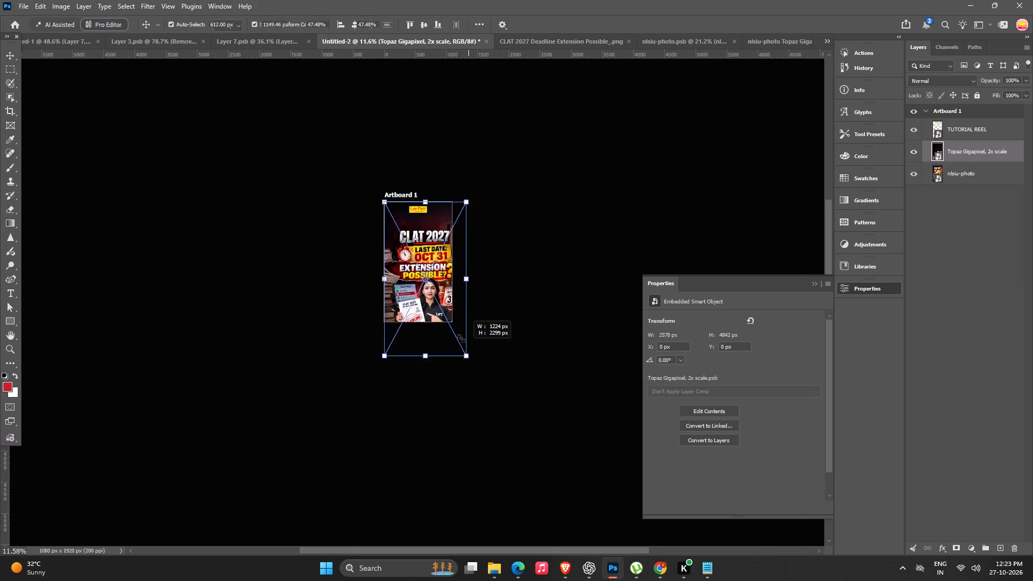
drag(461, 338, 475, 329)
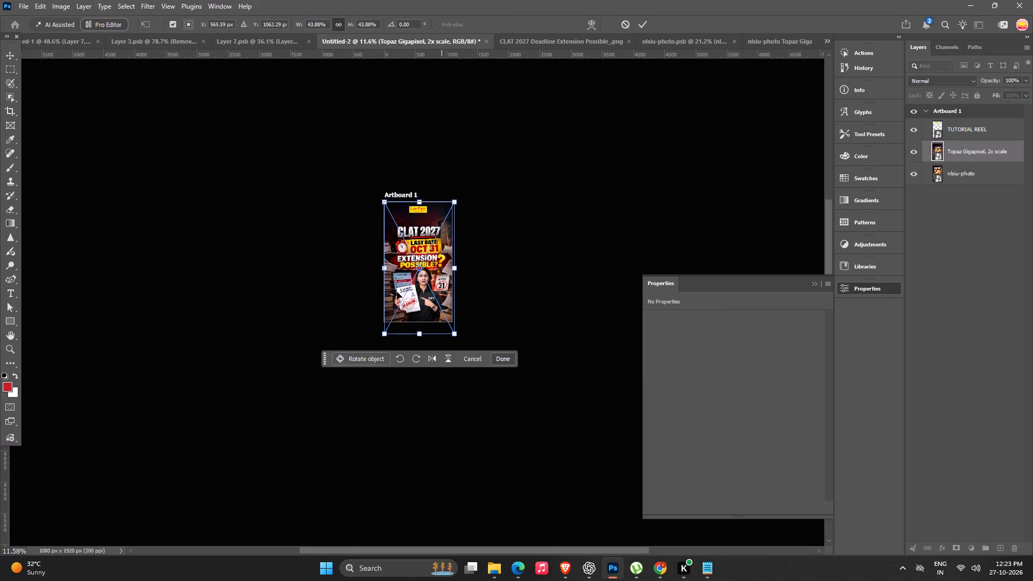
alt+scroll(383, 278, up, 6)
alt+click(503, 139)
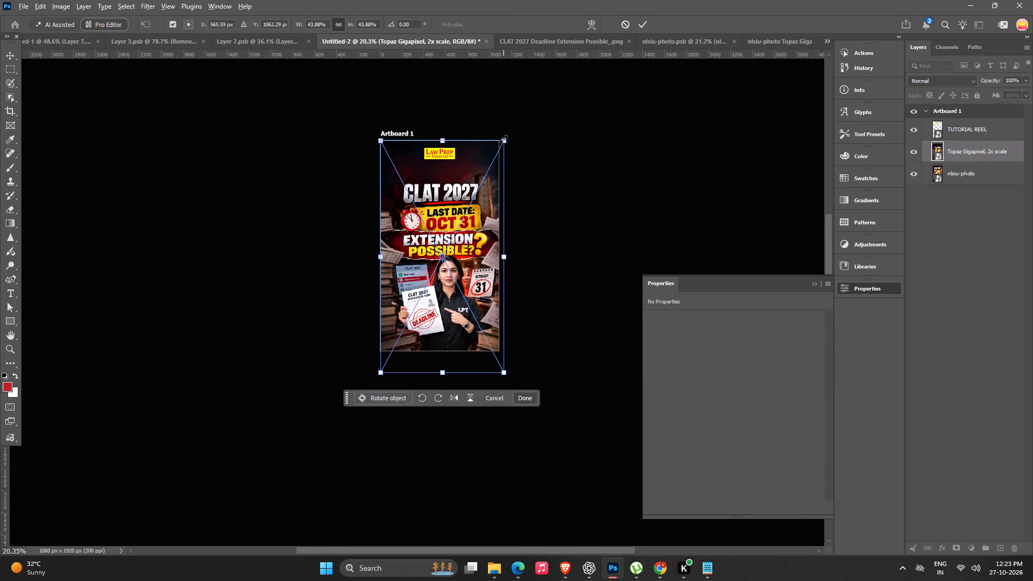
alt+drag(507, 138, 533, 130)
alt+drag(507, 137, 540, 128)
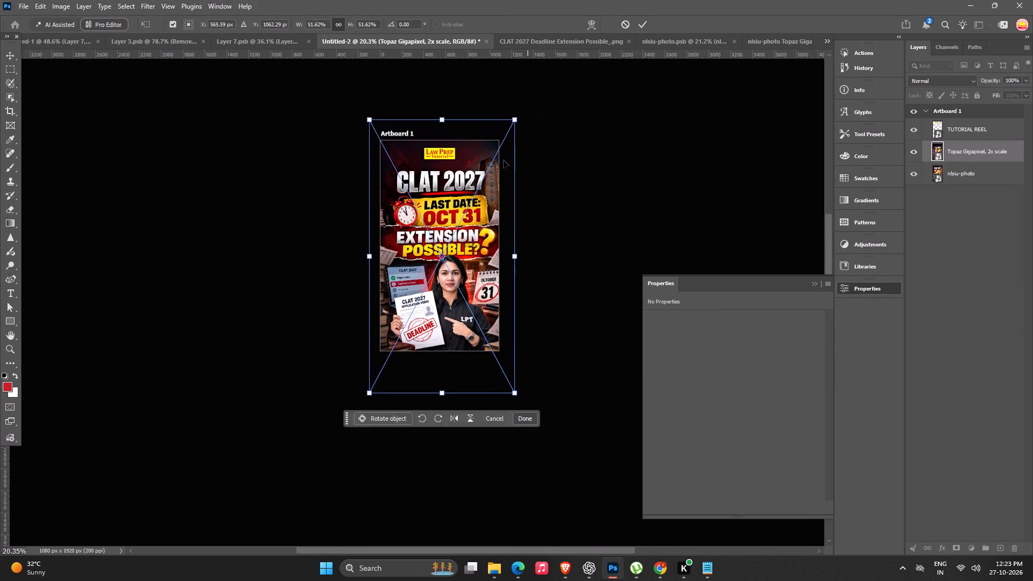
drag(472, 211, 466, 207)
alt+drag(510, 111, 515, 111)
key(Return)
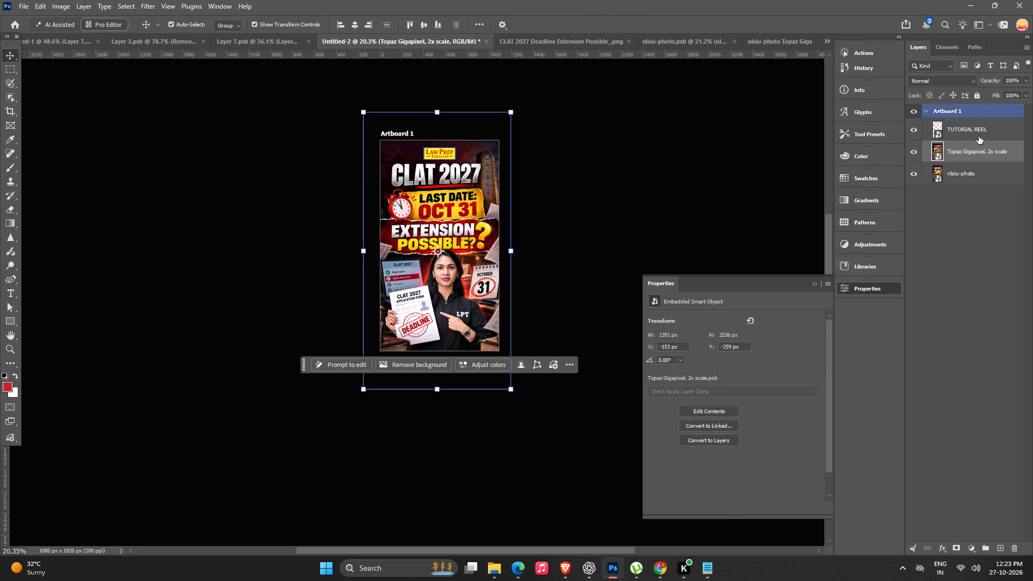
Draw a black rectangle of about 1079 x 1948 px over the artboard, above the TUTORIAL REEL logo layer.
click(979, 136)
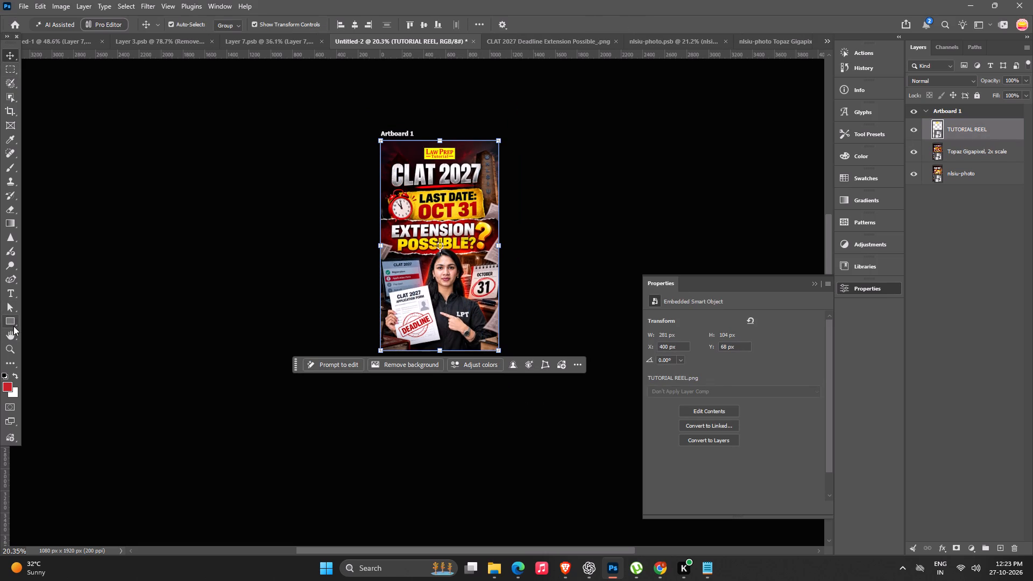
click(7, 319)
click(6, 373)
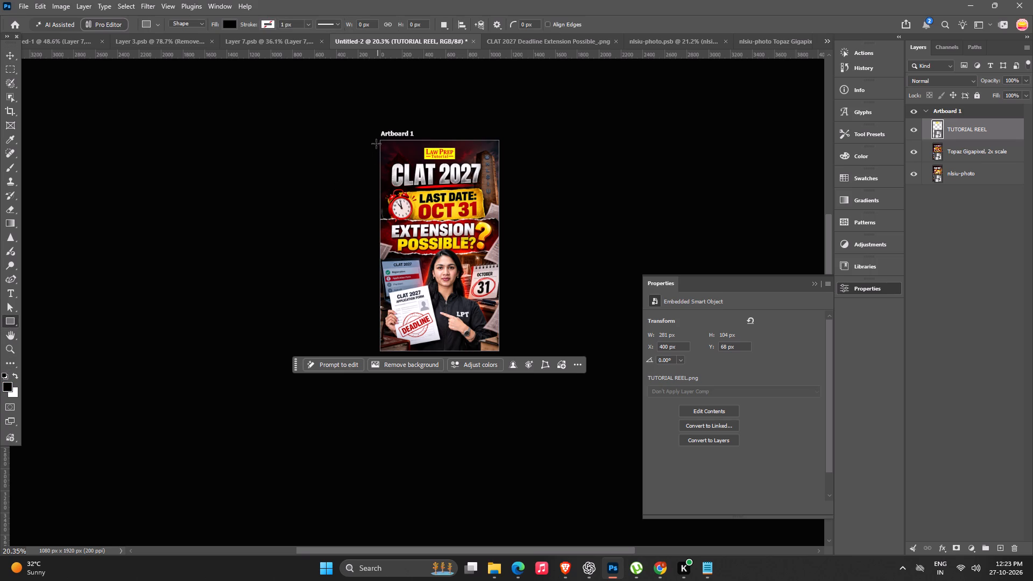
drag(380, 139, 499, 353)
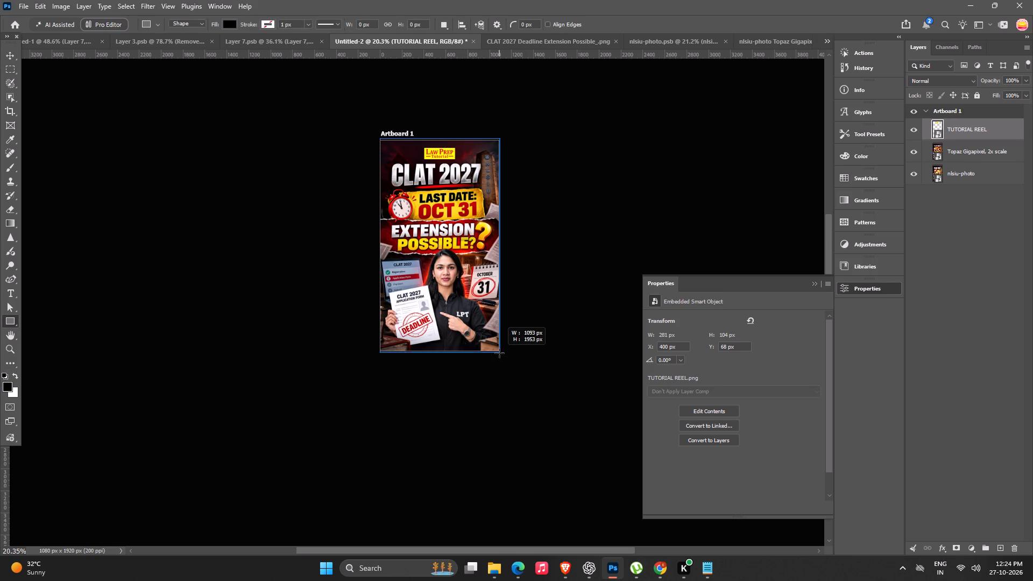
drag(499, 353, 498, 352)
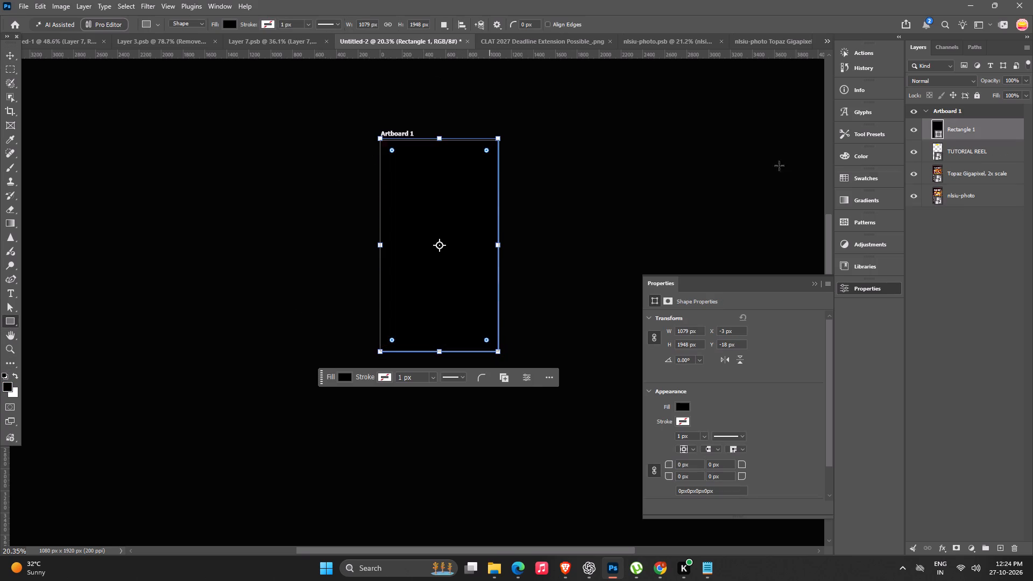
Add a layer mask to the black rectangle and enlarge the brush to 1900 px.
click(957, 549)
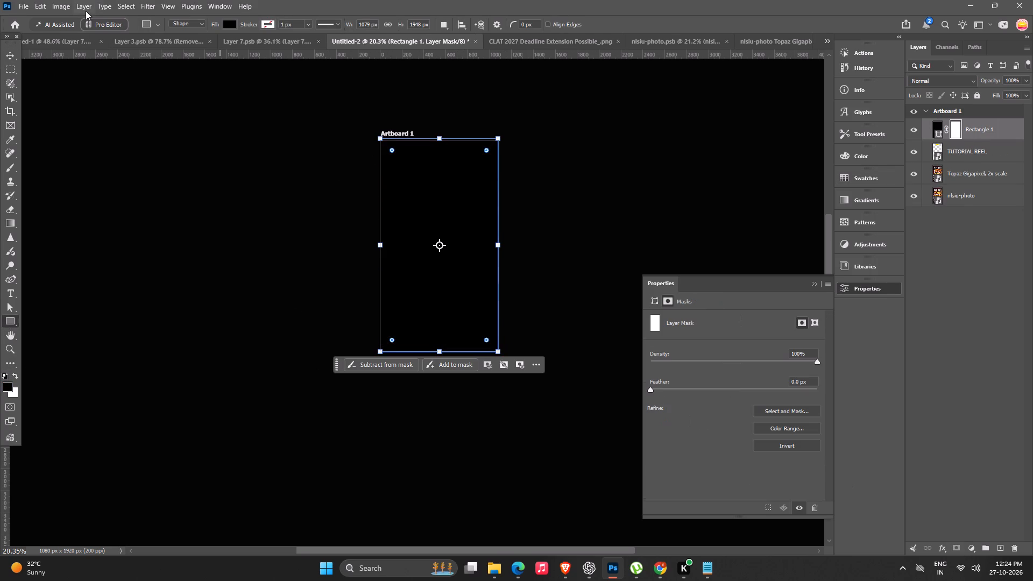
key(b)
key(bracketright)
key(bracketright)
key(bracketright)
key(bracketright)
key(bracketright)
key(bracketright)
key(bracketright)
key(bracketright)
key(bracketright)
key(bracketright)
key(bracketright)
key(bracketright)
key(bracketright)
key(bracketright)
key(bracketright)
key(bracketright)
key(bracketright)
key(bracketright)
key(bracketright)
key(bracketright)
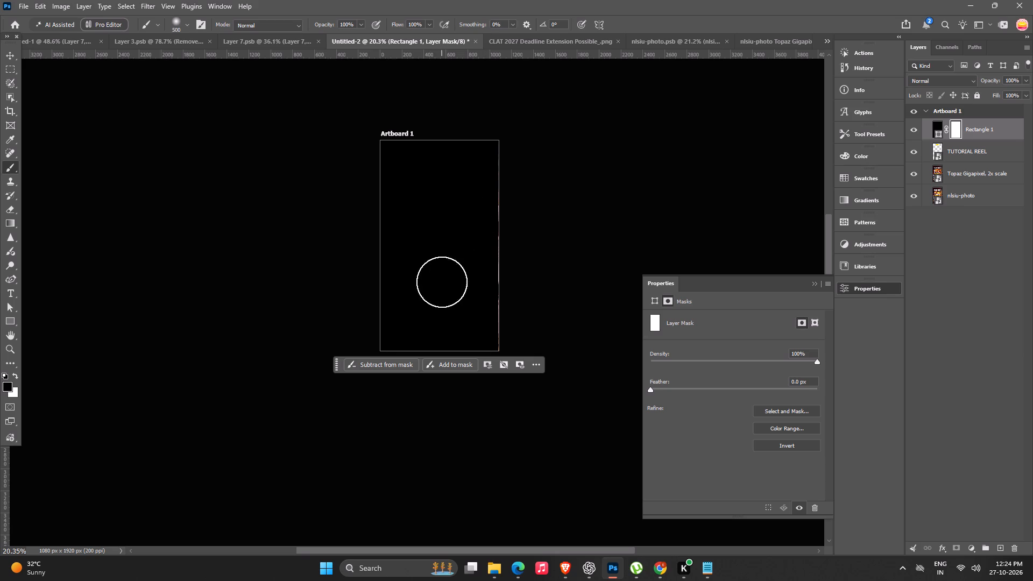
Scale the black rectangle to about 105% so it extends past all artboard edges.
click(1006, 130)
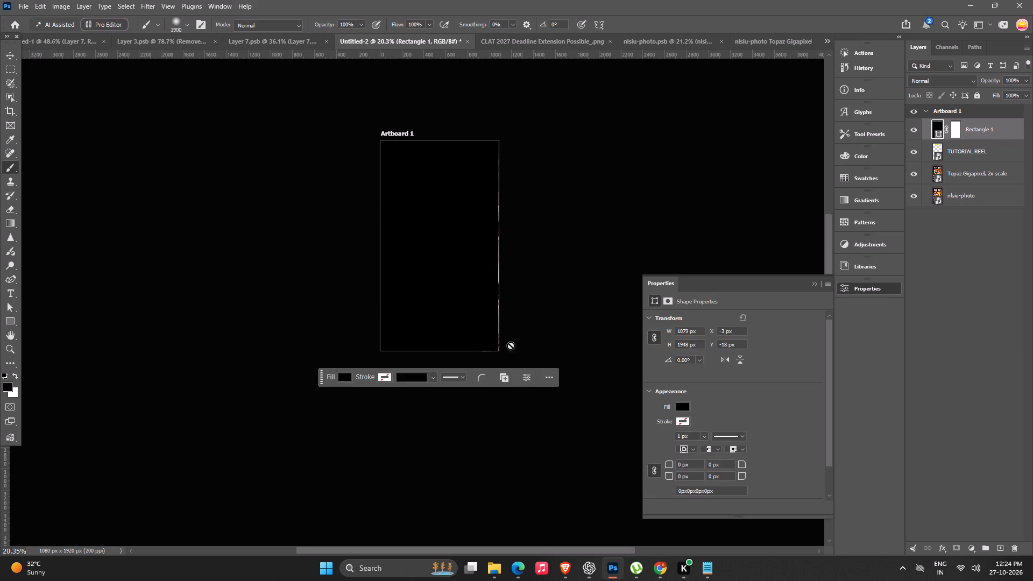
click(13, 61)
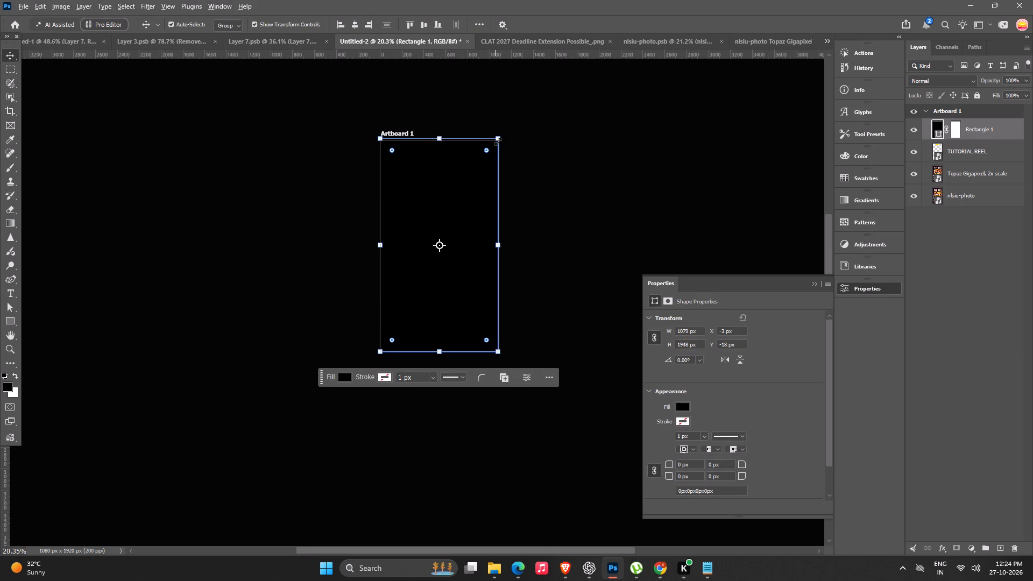
alt+drag(498, 141, 508, 140)
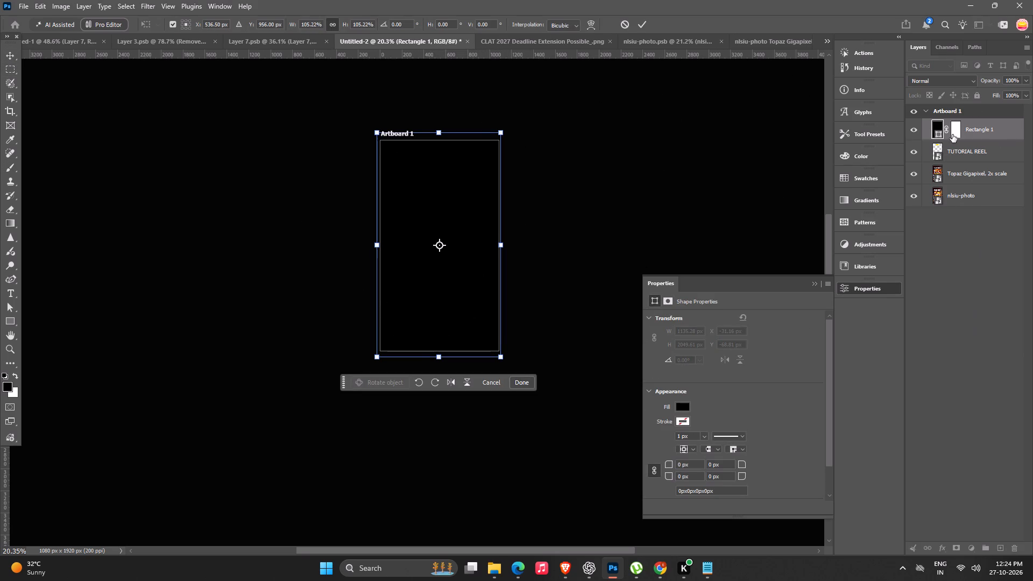
click(953, 133)
Mask out the centre of the black rectangle with a soft black brush of 1900 px and 1800 px.
key(b)
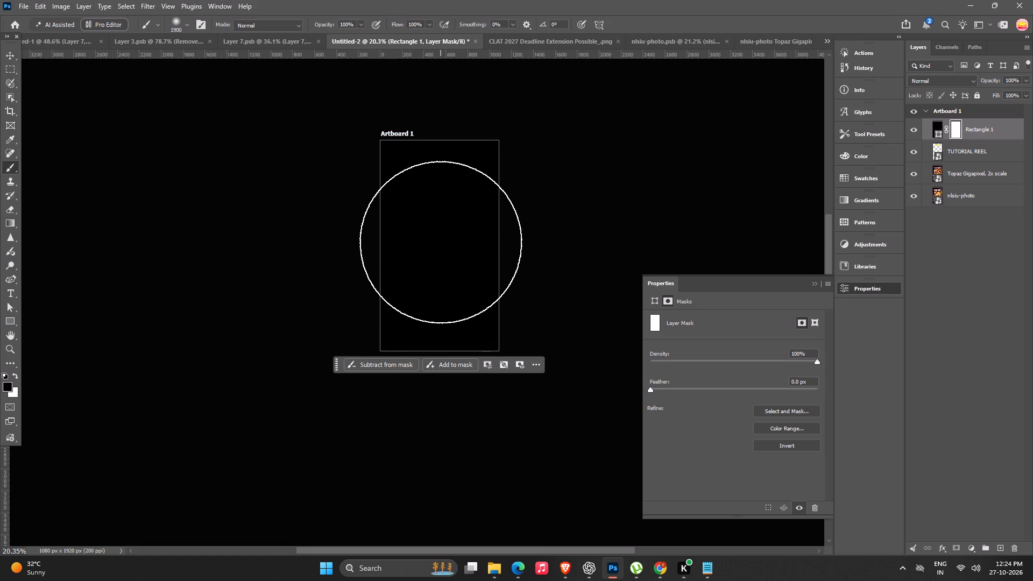
click(441, 242)
scroll(441, 242, up, 4)
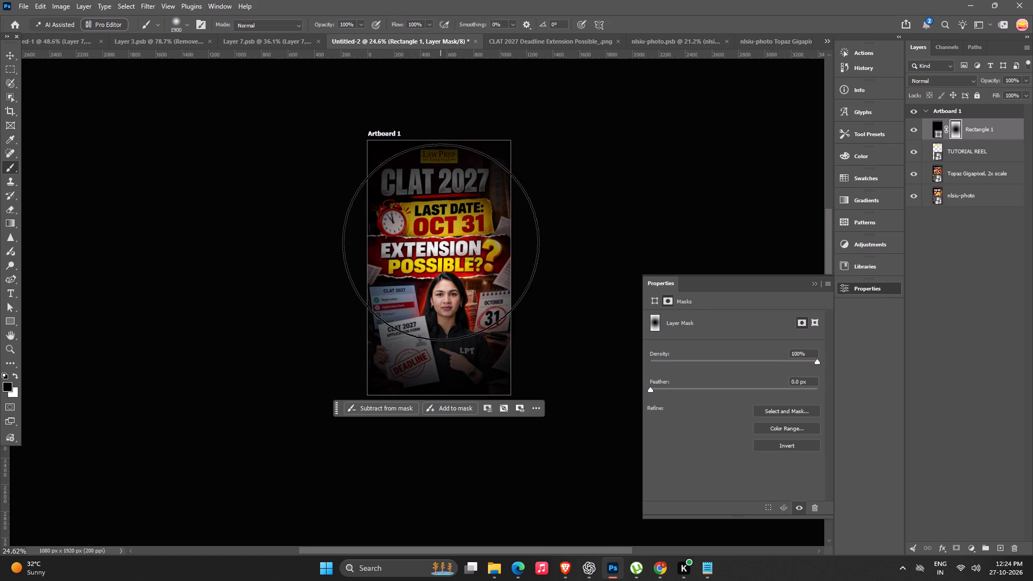
text(]])
key(bracketright)
text([[)
key(bracketleft)
key(bracketleft)
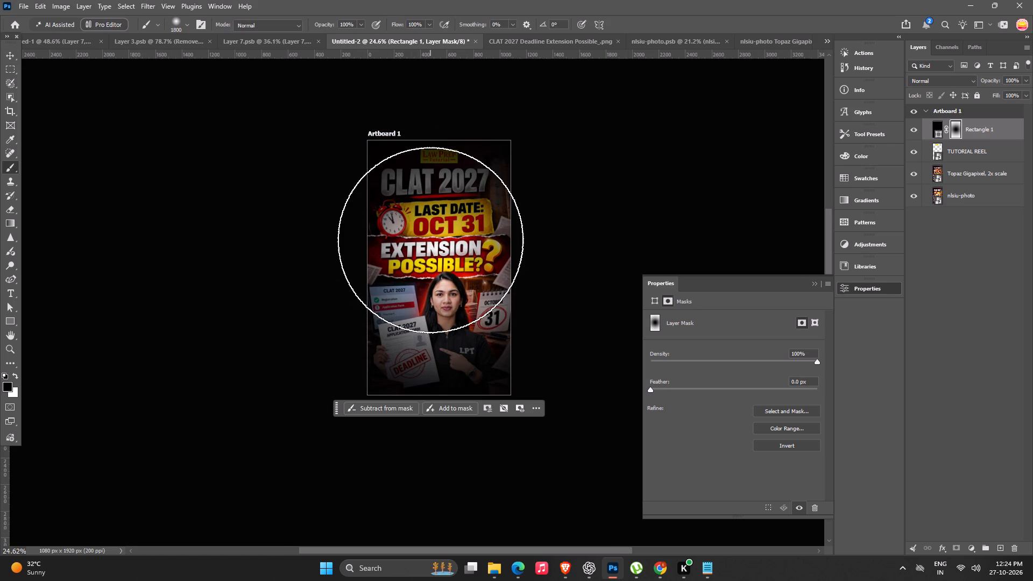
click(430, 240)
click(430, 240)
Mask the rectangle with a 500 px brush over the logo, headlines, woman and calendar, leaving only dark outer edges.
key(bracketleft)
key(bracketleft)
key(bracketleft)
key(bracketleft)
key(bracketleft)
key(bracketleft)
key(bracketleft)
key(bracketleft)
key(bracketleft)
key(bracketleft)
key(bracketleft)
key(bracketleft)
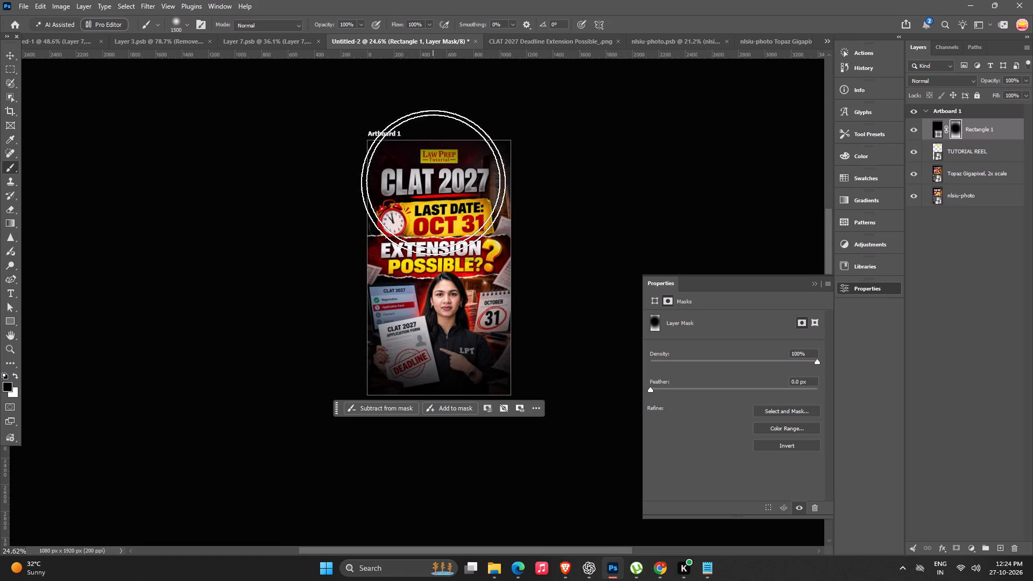
key(bracketleft)
key(bracketleft)
click(440, 152)
drag(392, 195, 405, 252)
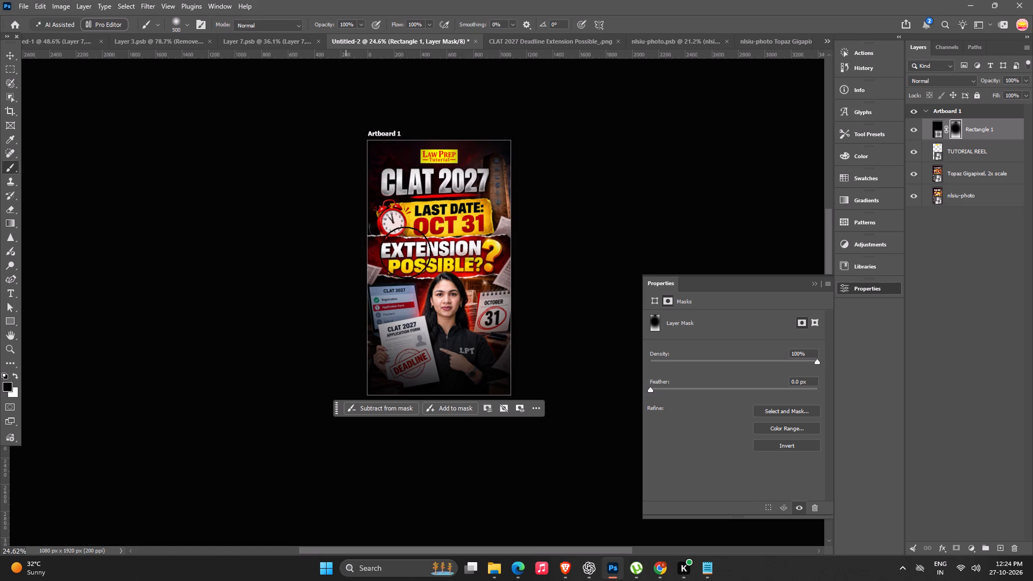
drag(405, 252, 518, 305)
key(space)
key(space)
drag(488, 287, 485, 254)
drag(360, 291, 503, 291)
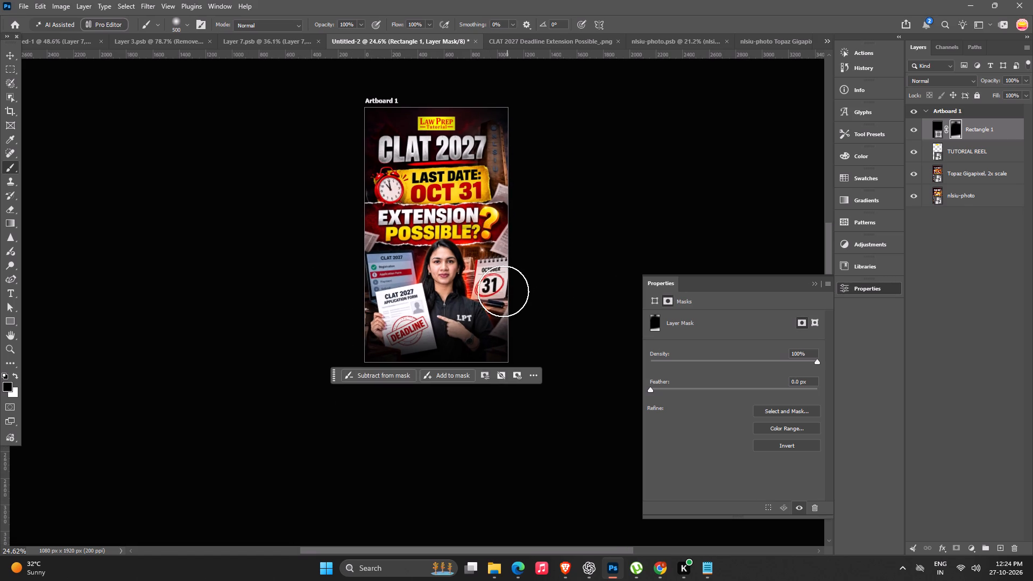
drag(503, 291, 350, 308)
Stamp all visible layers into a new merged layer above the masked rectangle.
alt+scroll(393, 343, up, 3)
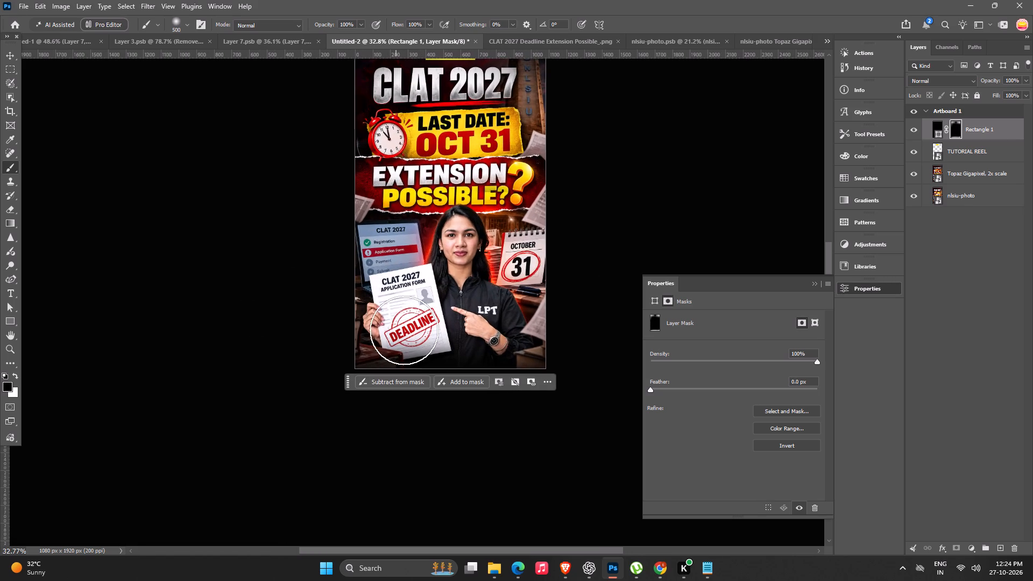
key(space)
key(space)
key(space)
key(space)
key(space)
key(space)
key(space)
drag(413, 308, 411, 334)
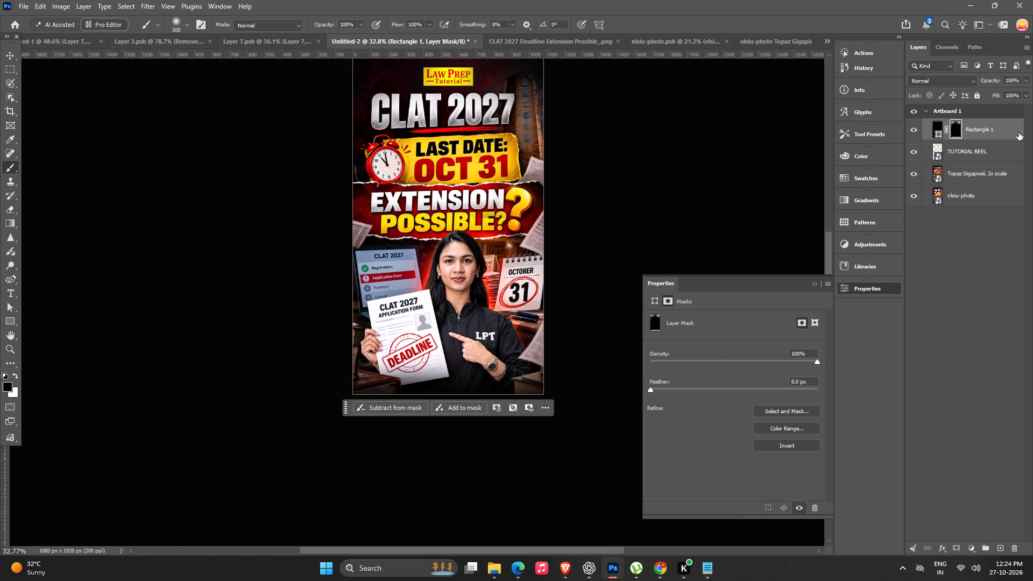
key(ctrl+alt+shift+e)
Apply the Camera Raw filter to the merged layer with vignette -21 and contrast +6.
key(ctrl+shift+a)
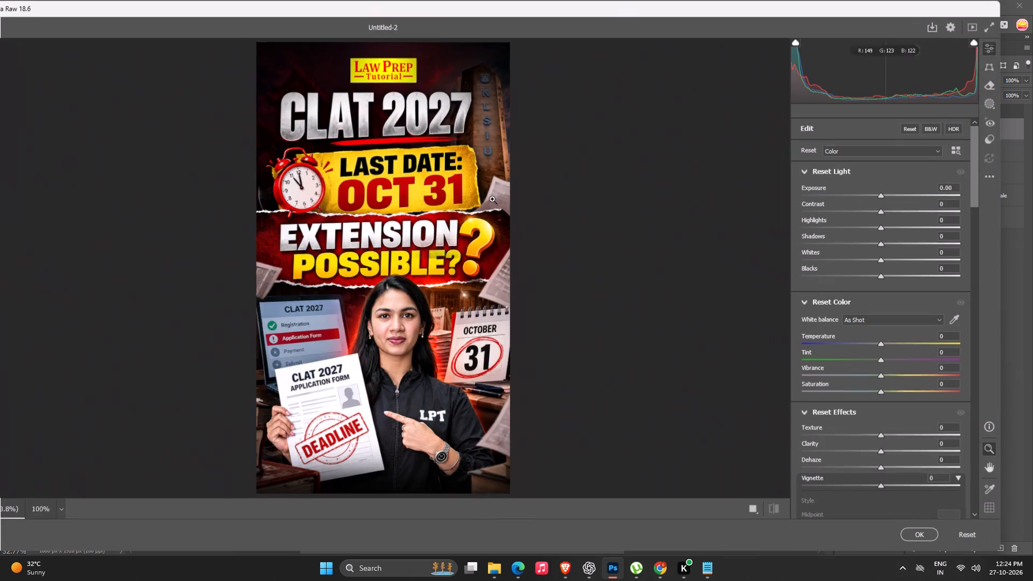
alt+scroll(492, 199, down, 5)
drag(880, 486, 852, 481)
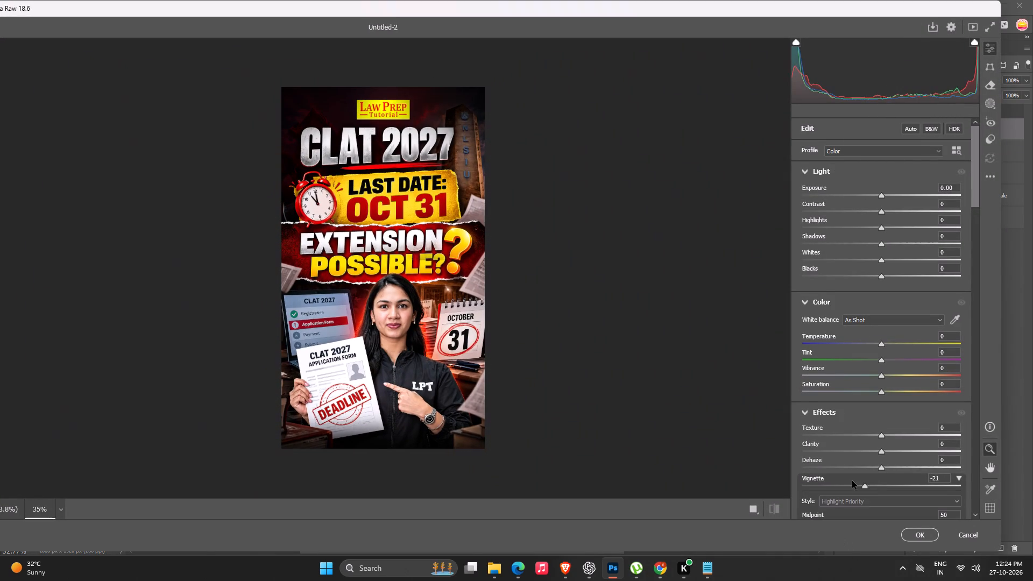
drag(852, 481, 865, 472)
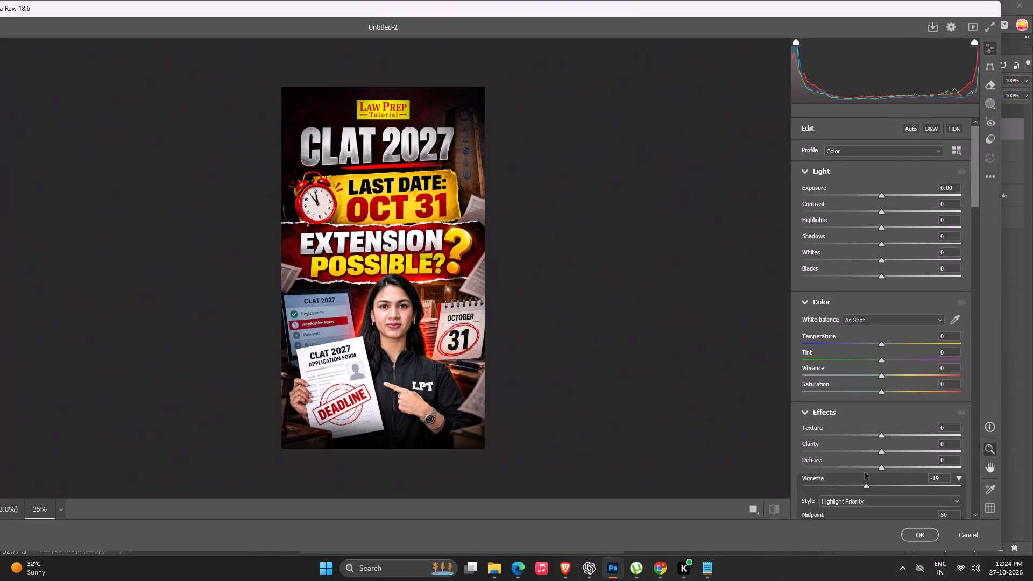
drag(865, 472, 863, 472)
click(881, 209)
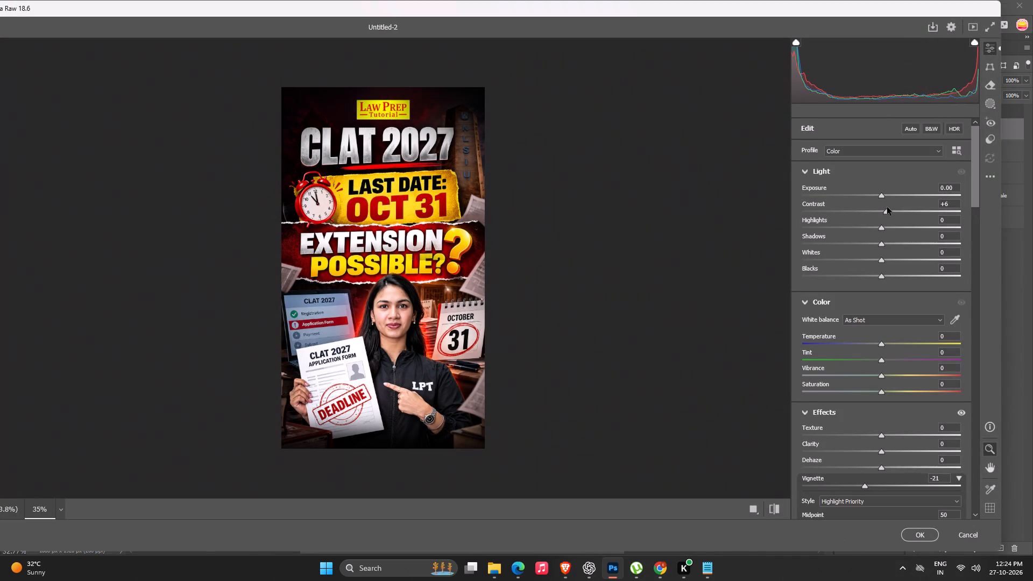
key(Return)
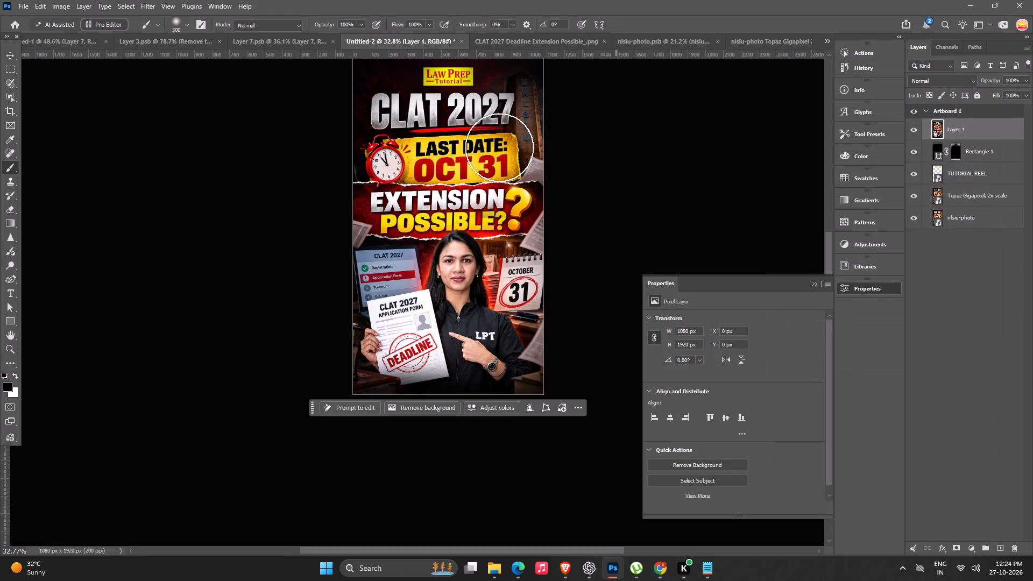
Select the whole canvas and copy the merged artwork of all visible layers.
key(space)
key(space)
key(space)
key(space)
drag(464, 199, 416, 234)
key(ctrl+a)
key(ctrl+shift+c)
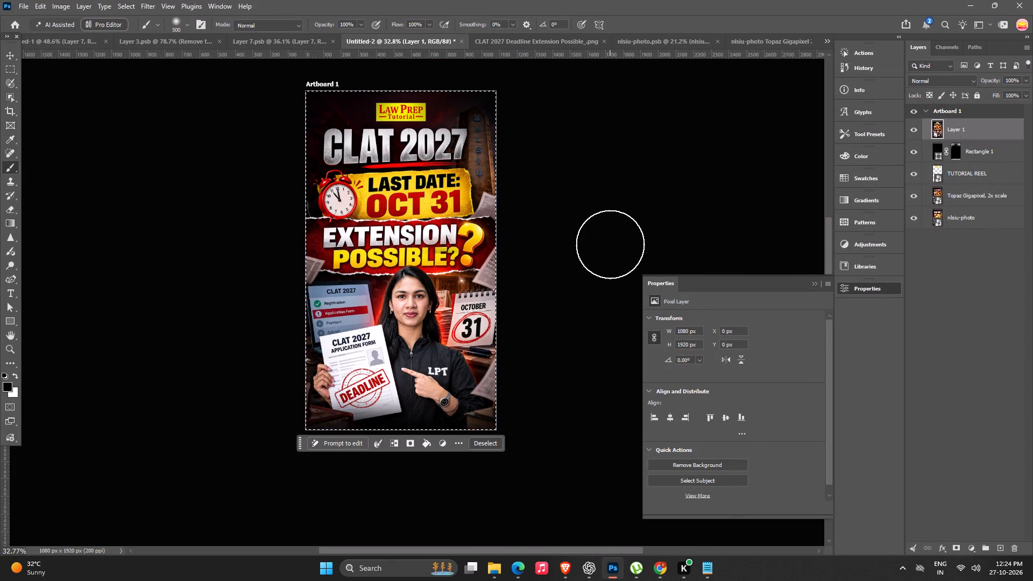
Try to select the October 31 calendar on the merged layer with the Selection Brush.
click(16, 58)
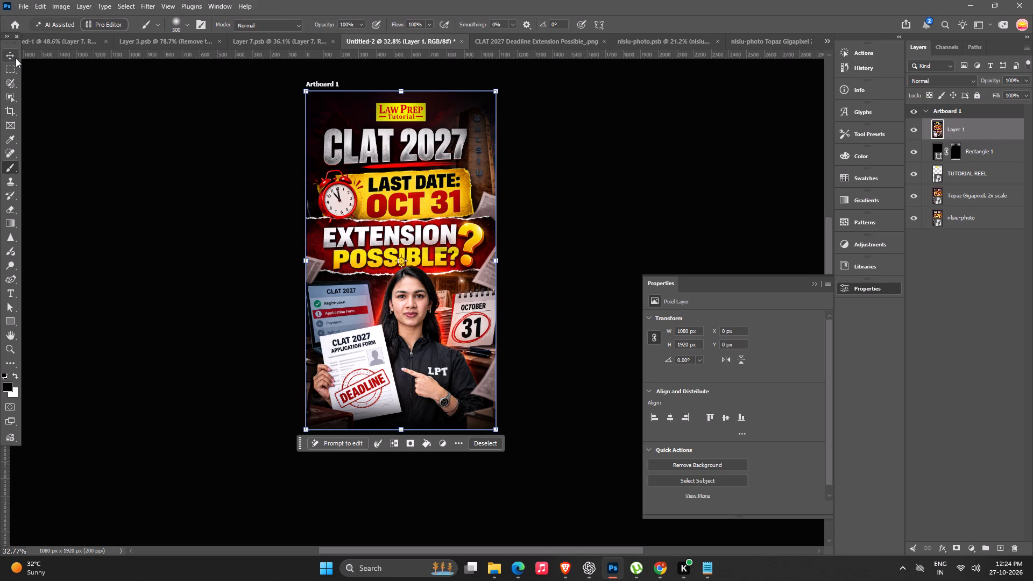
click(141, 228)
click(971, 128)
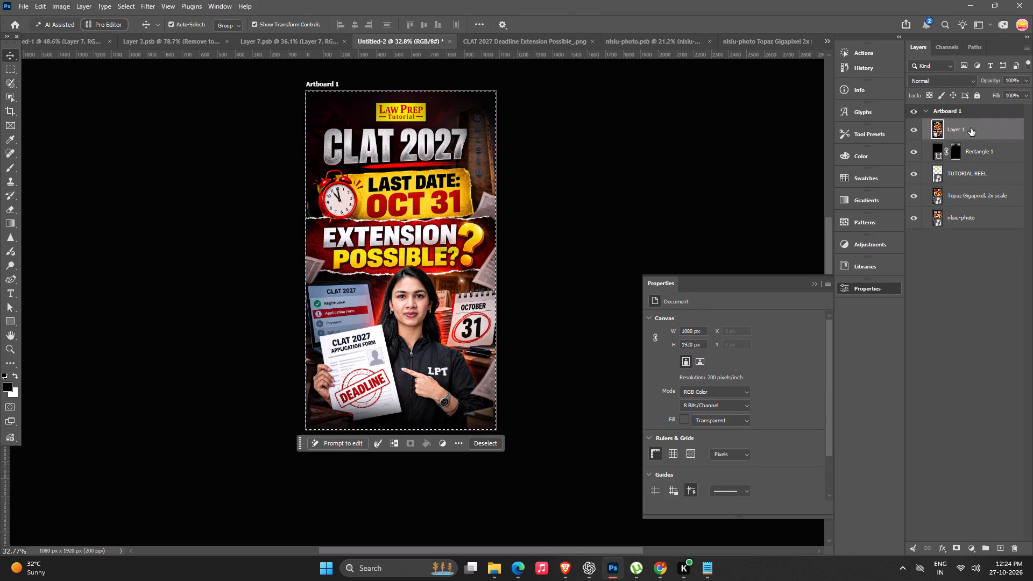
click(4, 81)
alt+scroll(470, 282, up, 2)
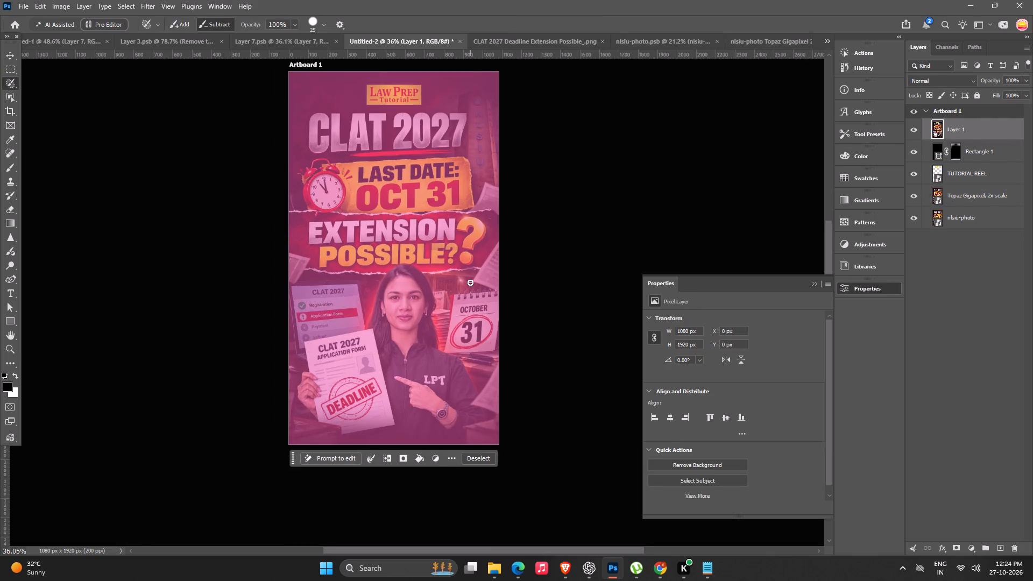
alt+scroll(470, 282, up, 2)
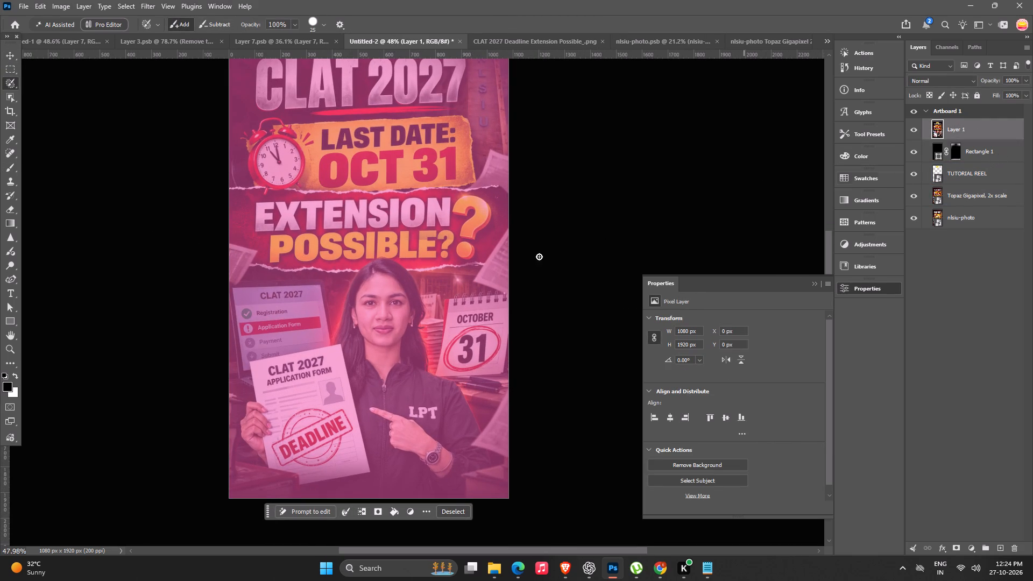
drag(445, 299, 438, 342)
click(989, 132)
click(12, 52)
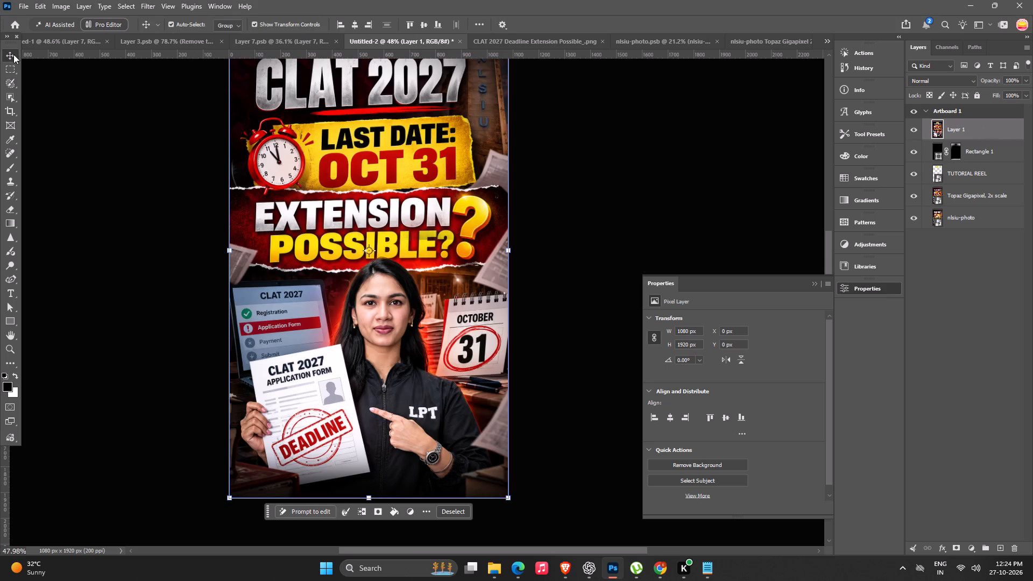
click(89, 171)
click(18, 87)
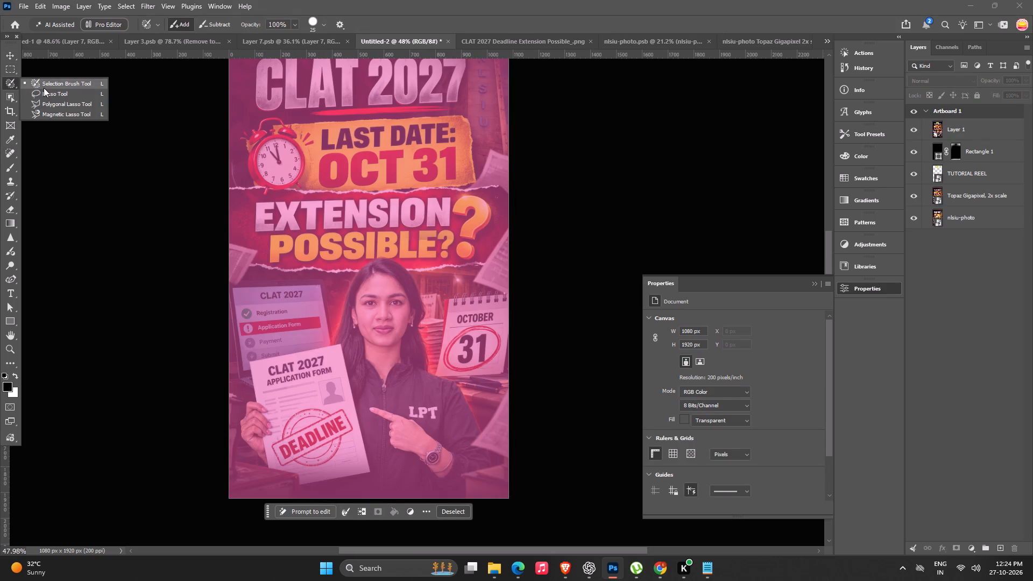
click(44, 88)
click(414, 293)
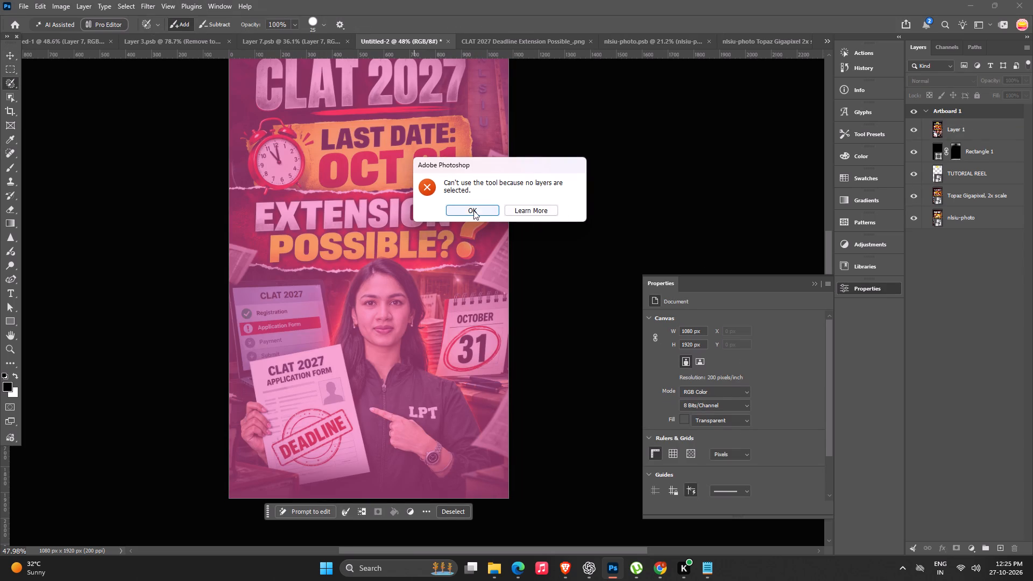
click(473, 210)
Clear the whole-canvas selection and select the October 31 calendar on merged Layer 1 with the Object Selection tool.
click(980, 153)
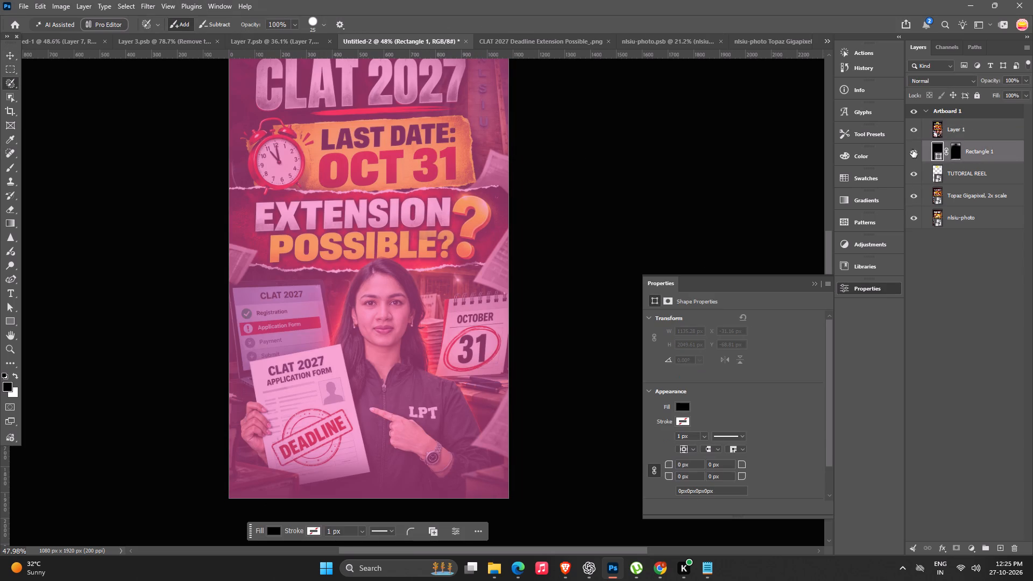
click(963, 127)
click(916, 127)
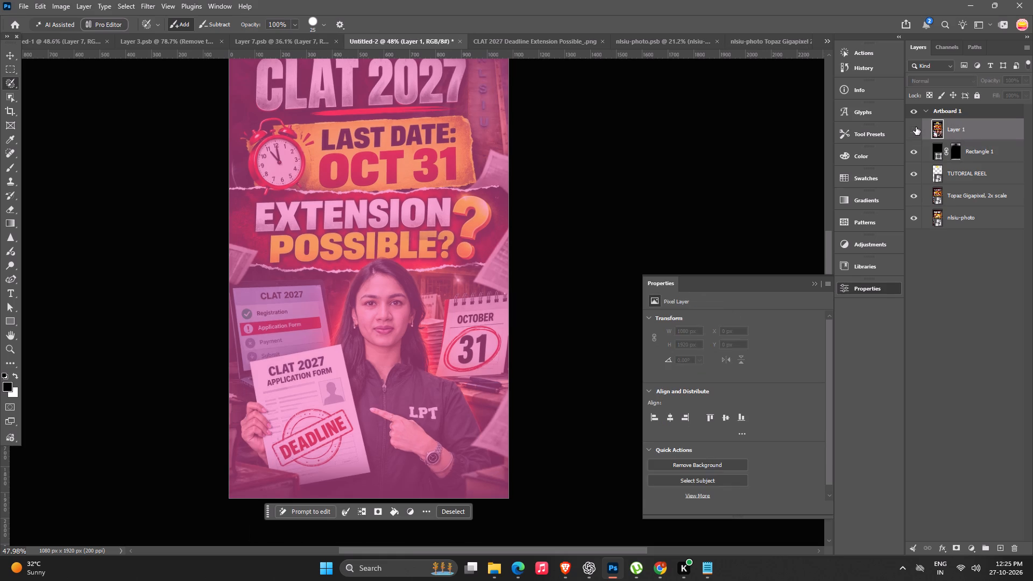
click(916, 127)
click(6, 97)
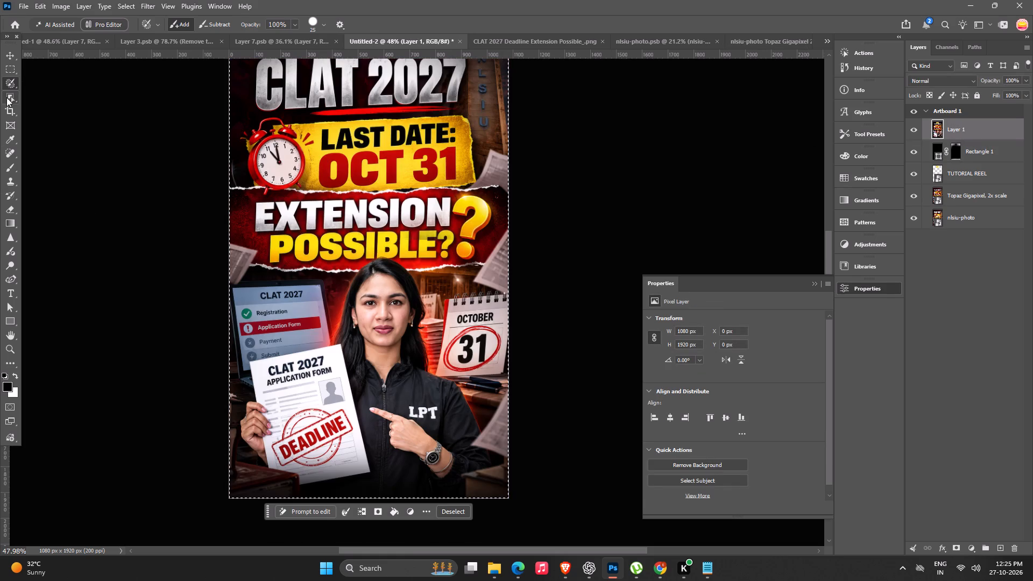
key(ctrl+d)
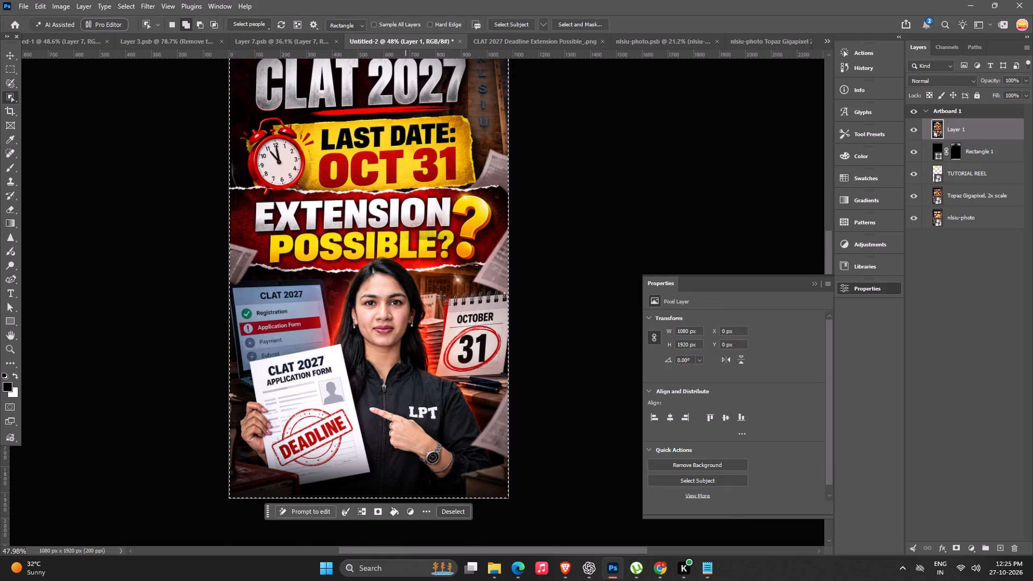
drag(440, 289, 506, 378)
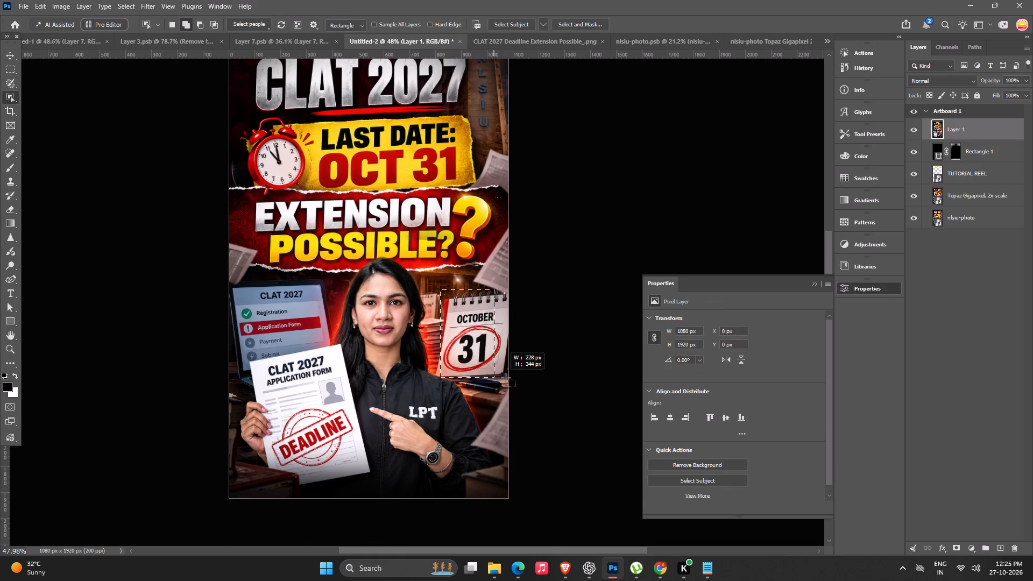
drag(506, 378, 508, 378)
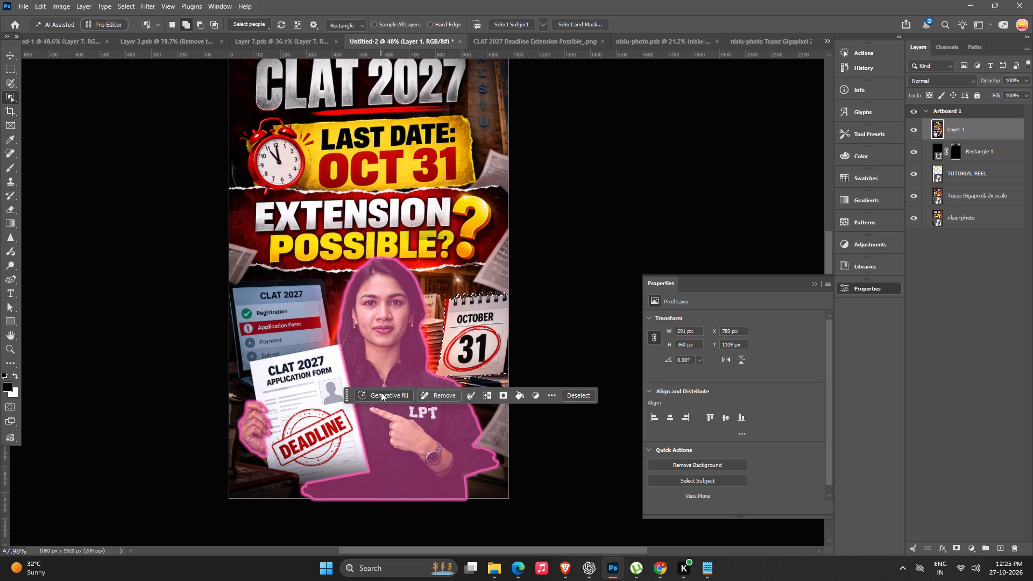
Run Generative Fill on the selected calendar with the prompt "remove this", compare variations and keep the first one.
click(381, 392)
text(rem0)
key(BackSpace)
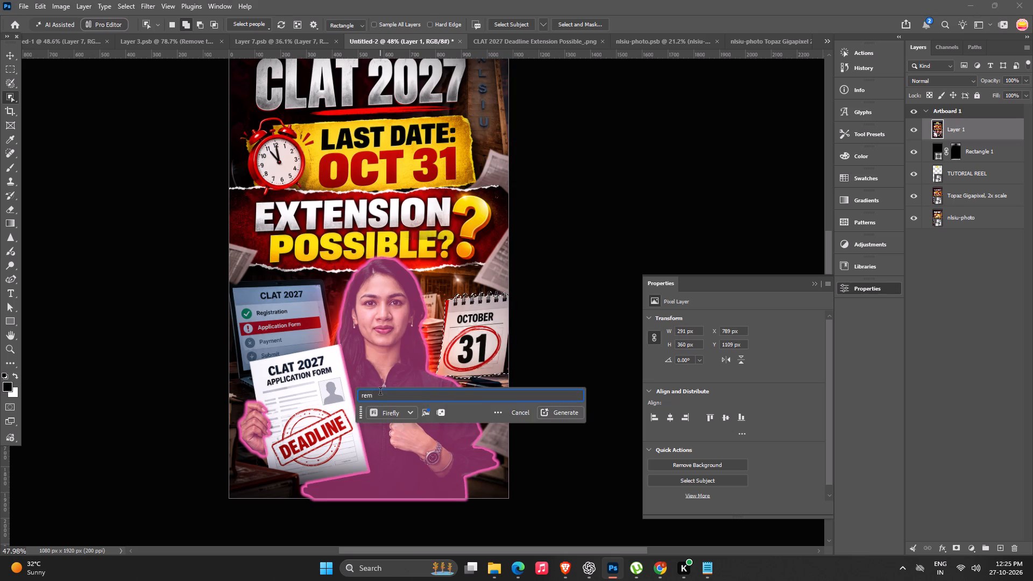
text(ove this)
key(Return)
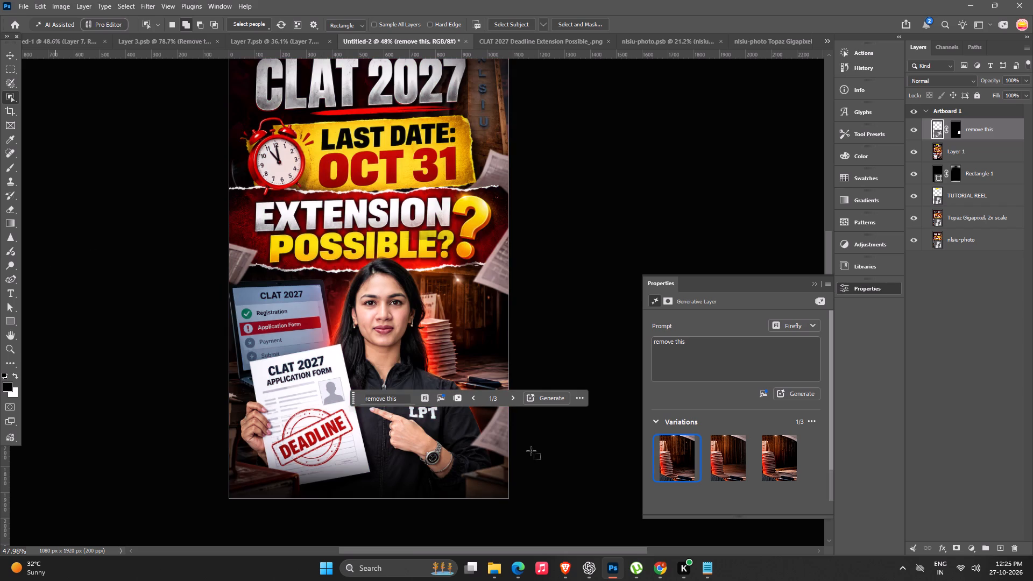
click(730, 452)
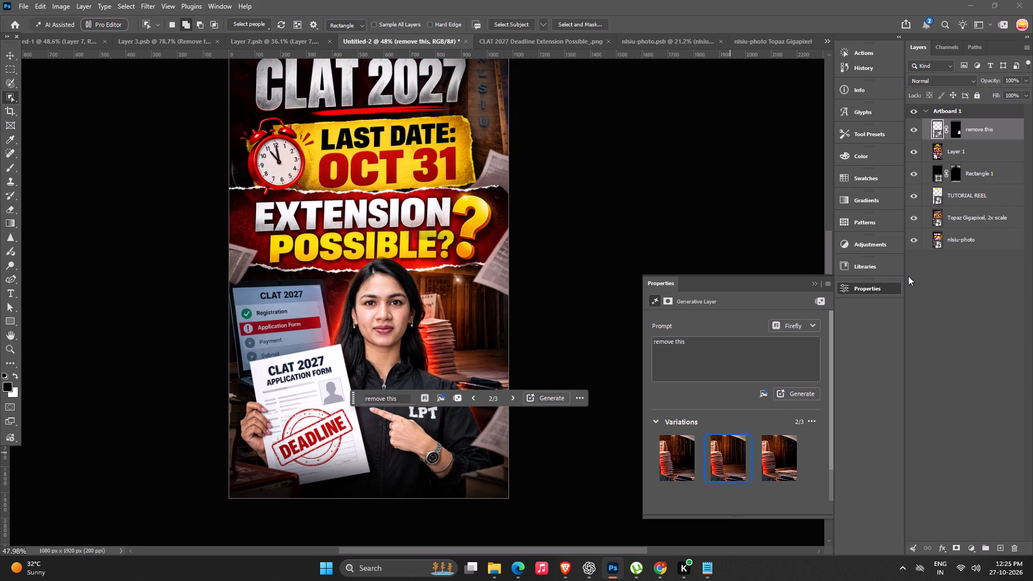
click(673, 455)
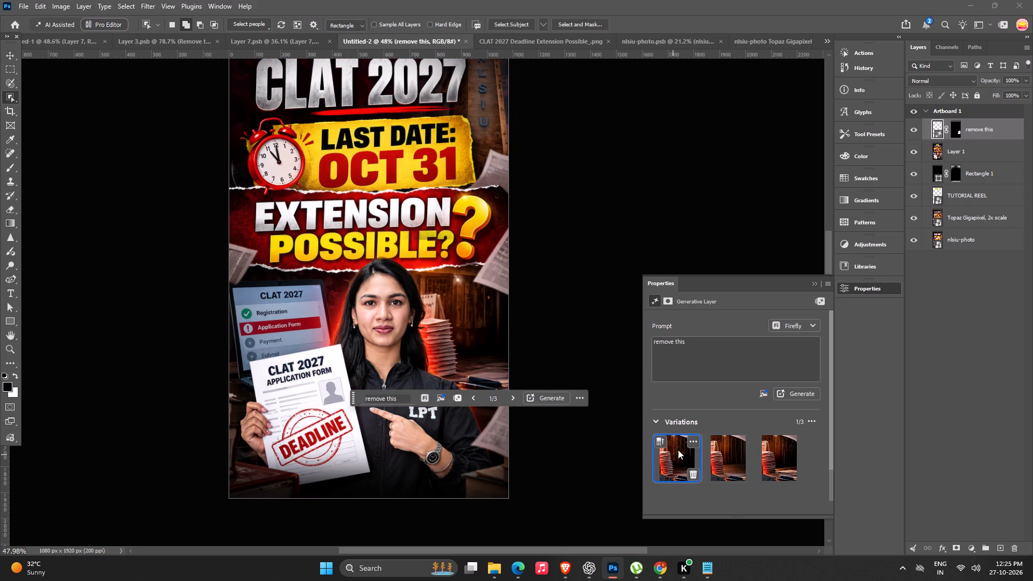
Convert the generative "remove this" layer and merged Layer 1 together into one smart object.
shift+click(972, 148)
shift+right_click(972, 148)
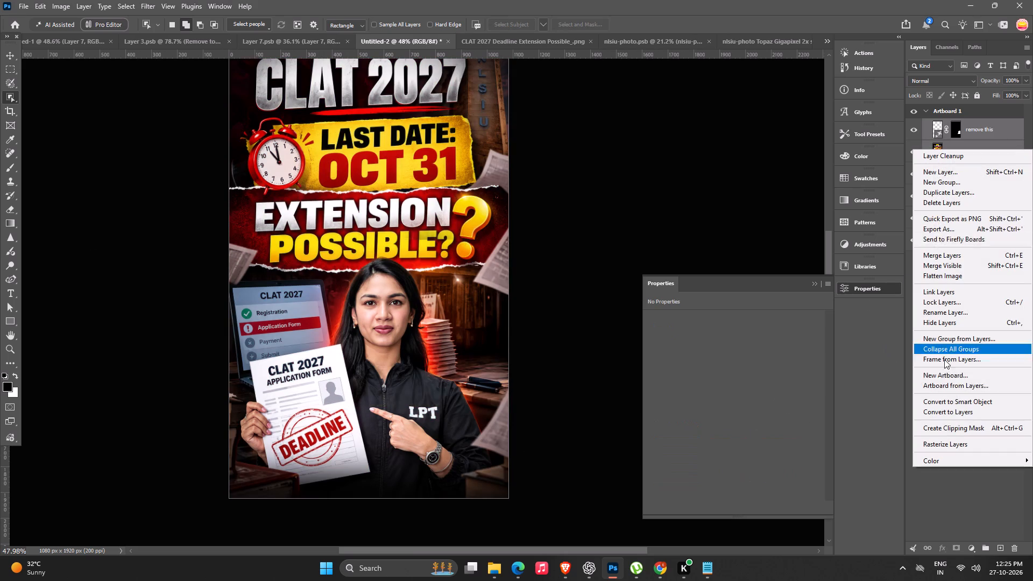
click(948, 394)
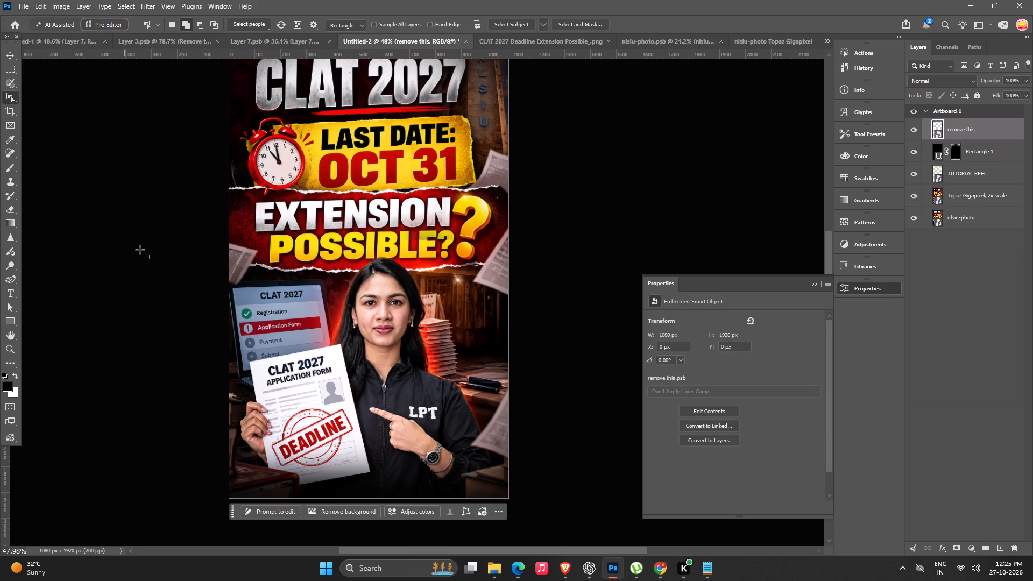
Review the whole reel cover, including the background area beside the woman where the calendar was removed.
alt+scroll(161, 256, down, 8)
key(space)
click(302, 324)
alt+scroll(406, 330, up, 4)
key(space)
key(space)
drag(444, 342, 416, 339)
click(5, 59)
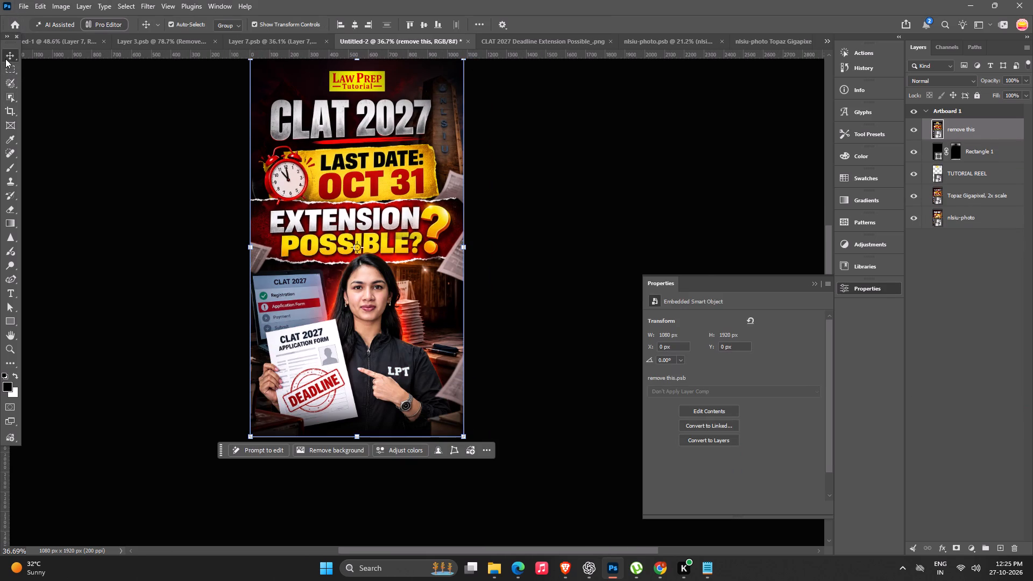
key(space)
key(space)
drag(118, 162, 156, 204)
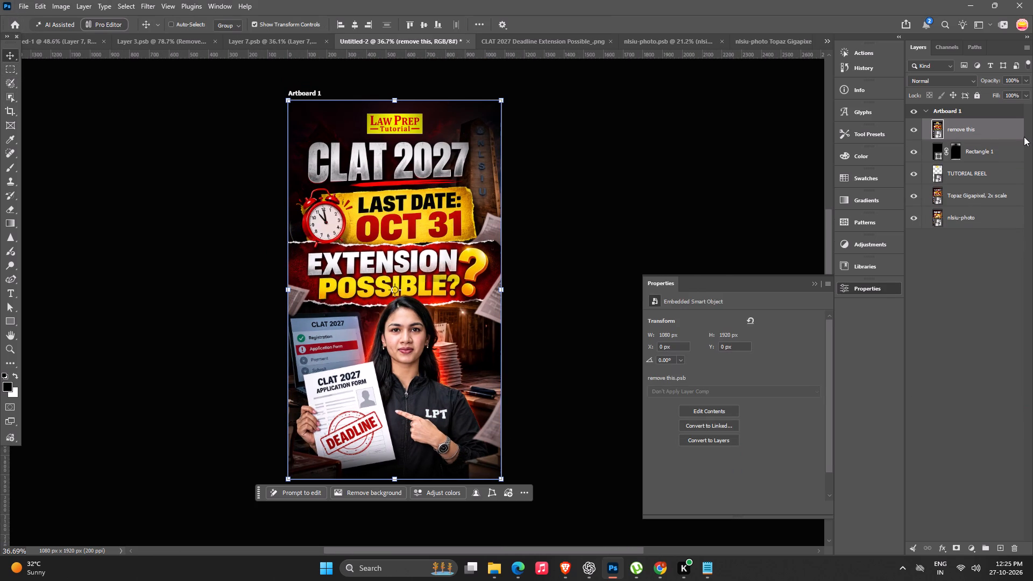
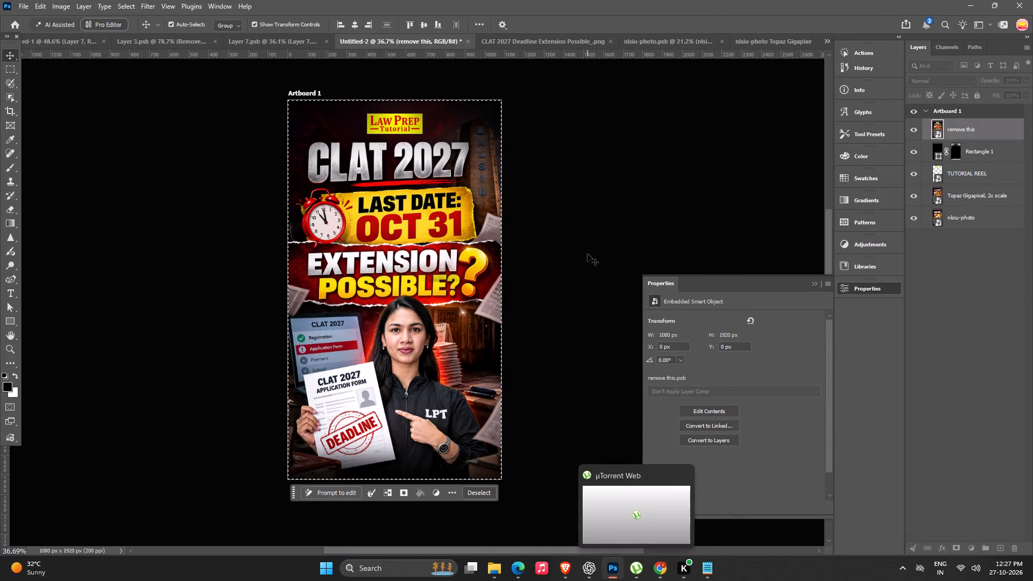
Clear the whole-canvas selection on the reel cover artboard.
key(ctrl+d)
Close the source documents nlsiu-photo.psb, CLAT 2027 Deadline Extension Possible and nlsiu-photo Topaz Gigapixel 2x scale, discarding the latter's unsaved changes.
click(535, 47)
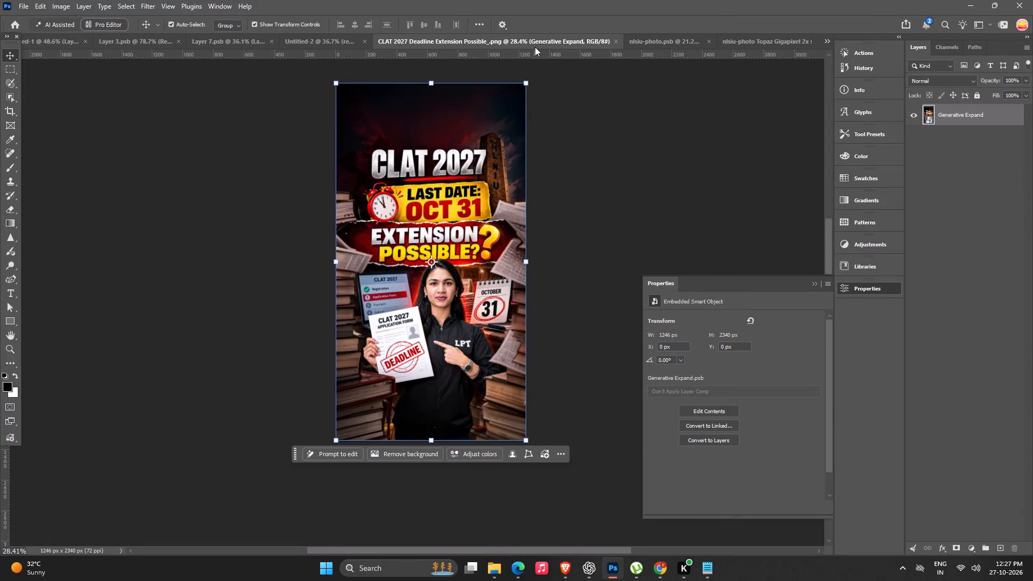
key(space)
key(space)
drag(579, 217, 553, 221)
click(659, 41)
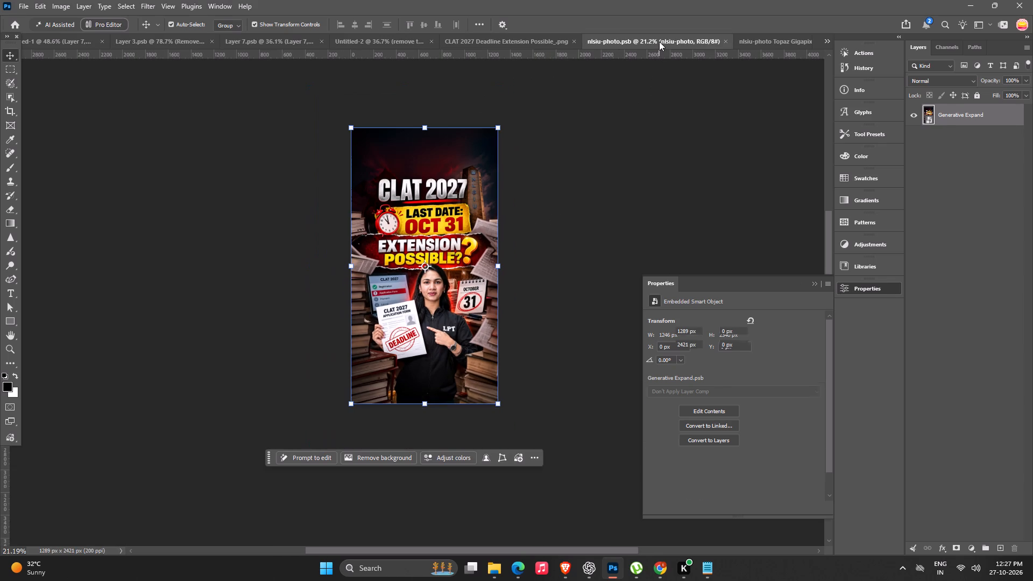
key(ctrl+w)
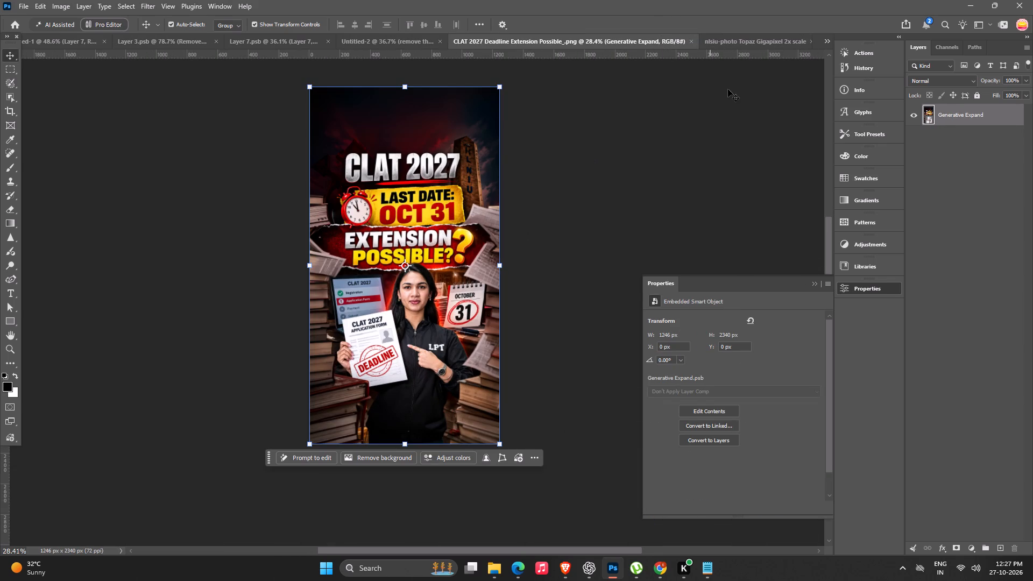
key(ctrl+w)
click(603, 40)
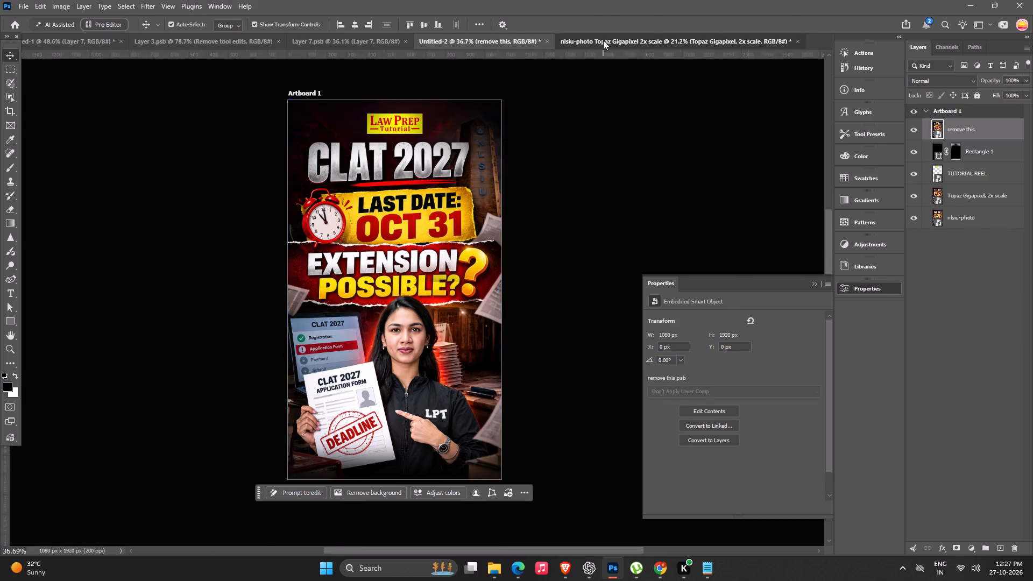
key(ctrl+w)
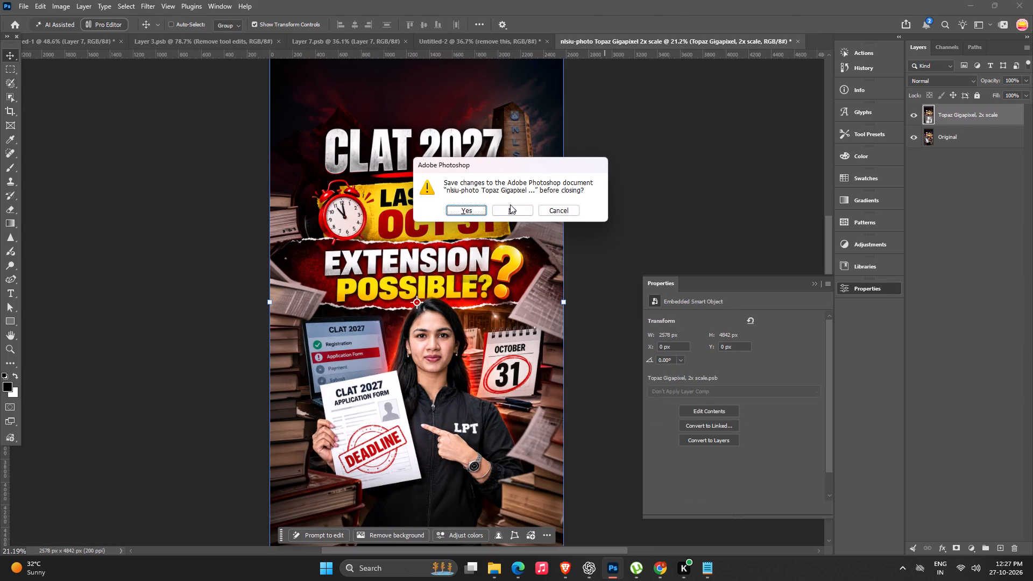
click(511, 205)
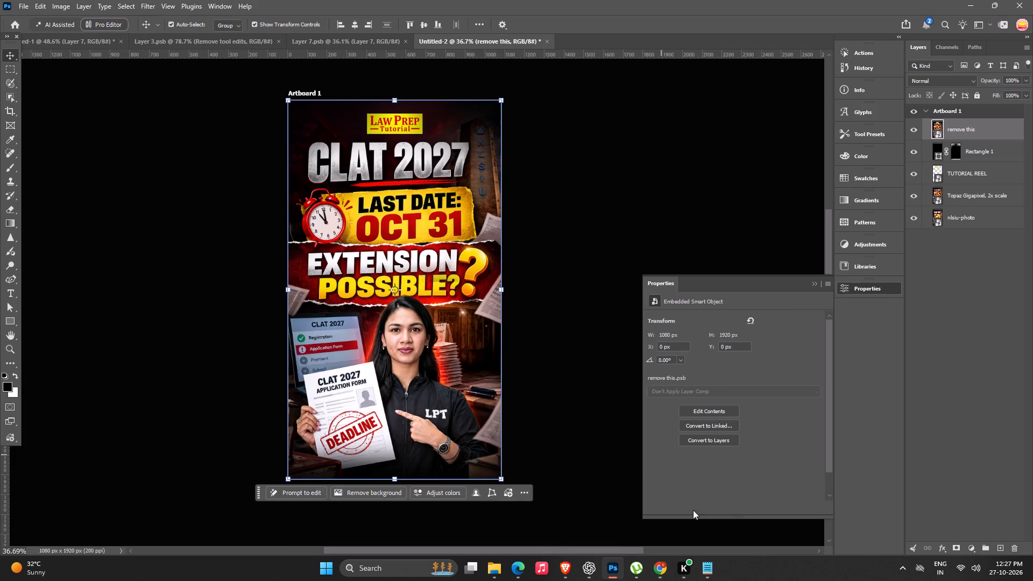
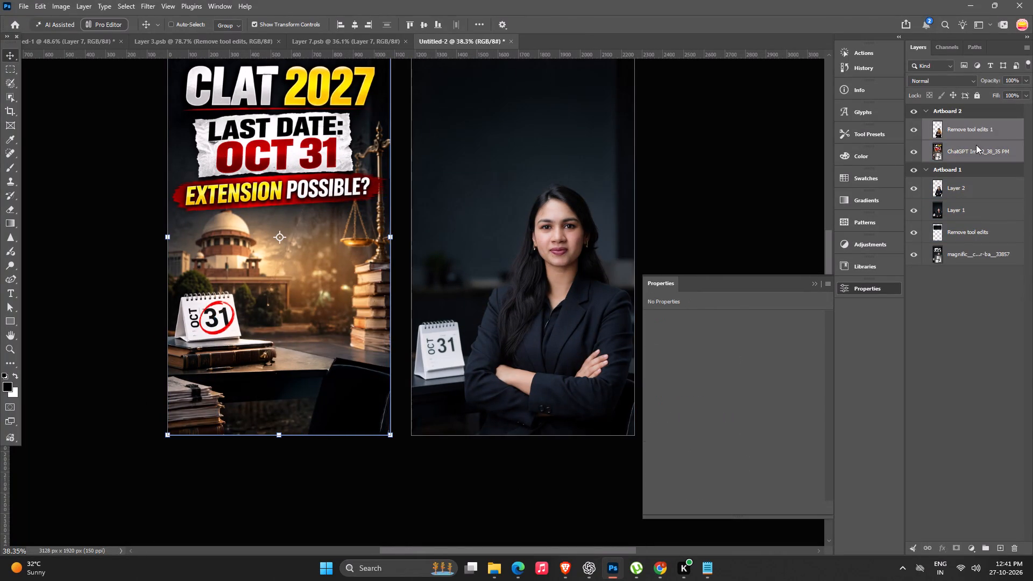
Convert Artboard 2's Remove tool edits 1 layer and the ChatGPT image into one smart object.
click(946, 396)
Move the woman cut-out from Artboard 1 onto Artboard 2, in front of the desk, at about X 256 px, Y 812 px.
key(space)
key(space)
key(space)
drag(506, 320, 522, 315)
drag(523, 314, 282, 326)
key(Return)
drag(711, 173, 701, 178)
alt+scroll(583, 235, down, 7)
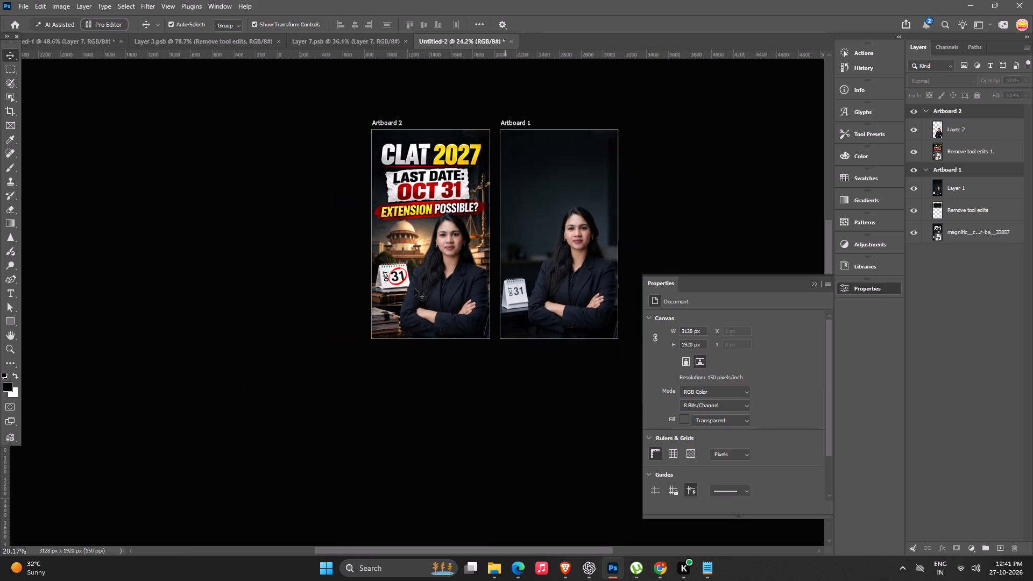
key(space)
drag(417, 253, 480, 249)
alt+scroll(531, 297, up, 6)
drag(529, 297, 527, 308)
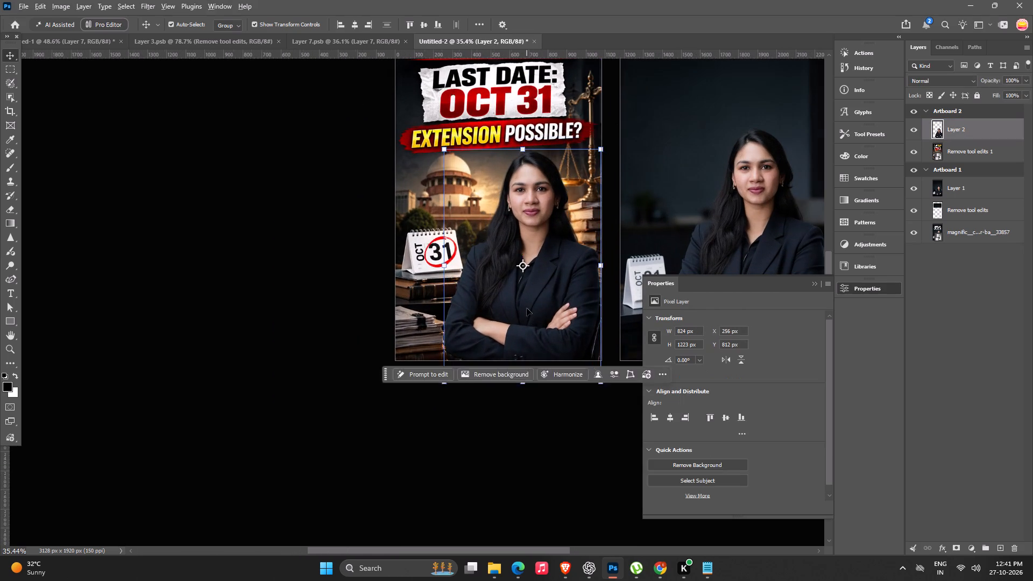
alt+scroll(527, 308, down, 6)
key(space)
key(space)
key(space)
drag(437, 308, 404, 315)
click(315, 284)
click(506, 286)
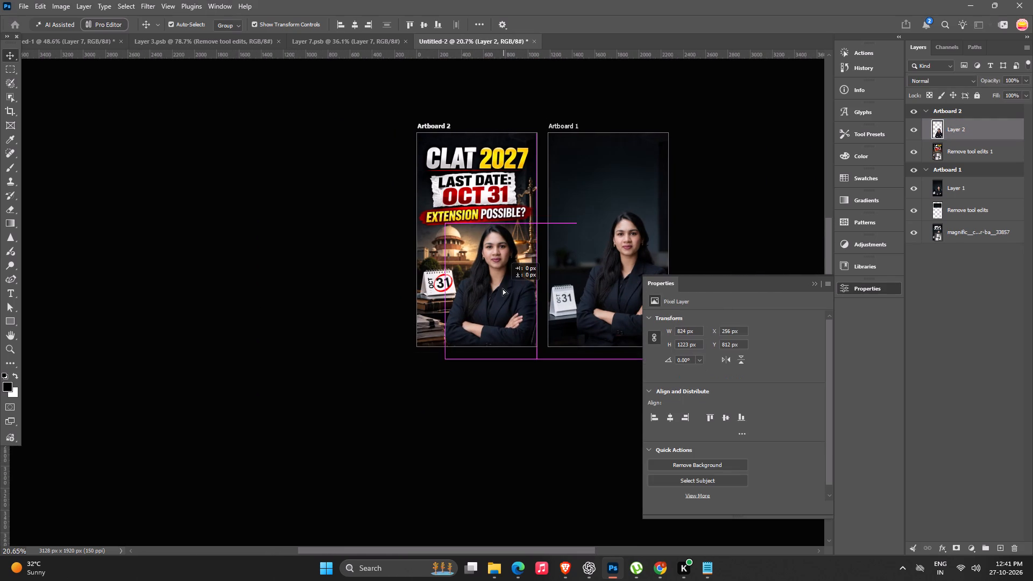
Rasterize Artboard 2's Remove tool edits 1 background layer and convert it to a smart object again.
click(6, 69)
alt+scroll(392, 171, up, 4)
key(space)
key(space)
key(space)
key(space)
key(space)
drag(498, 216, 433, 212)
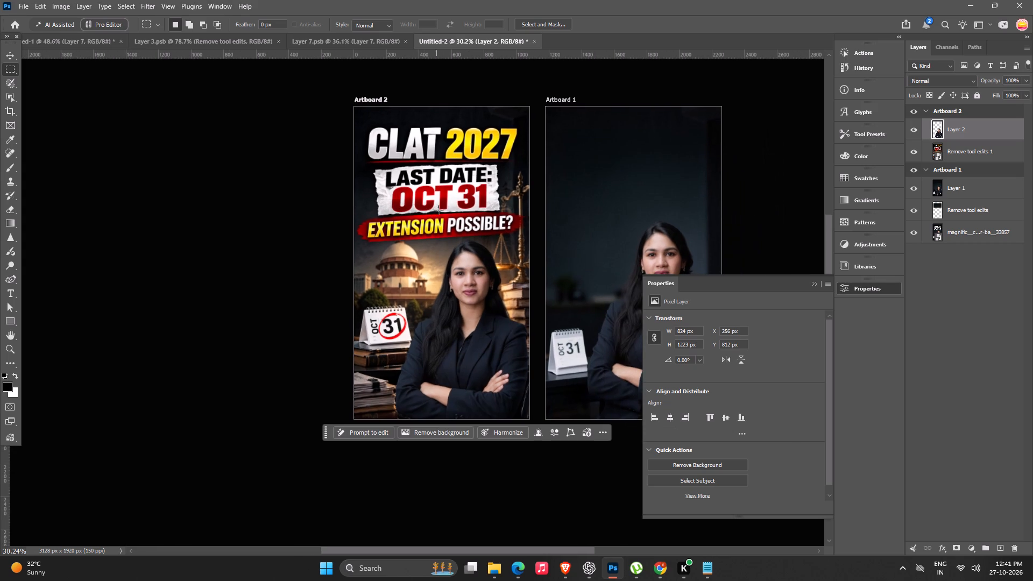
click(967, 155)
right_click(967, 150)
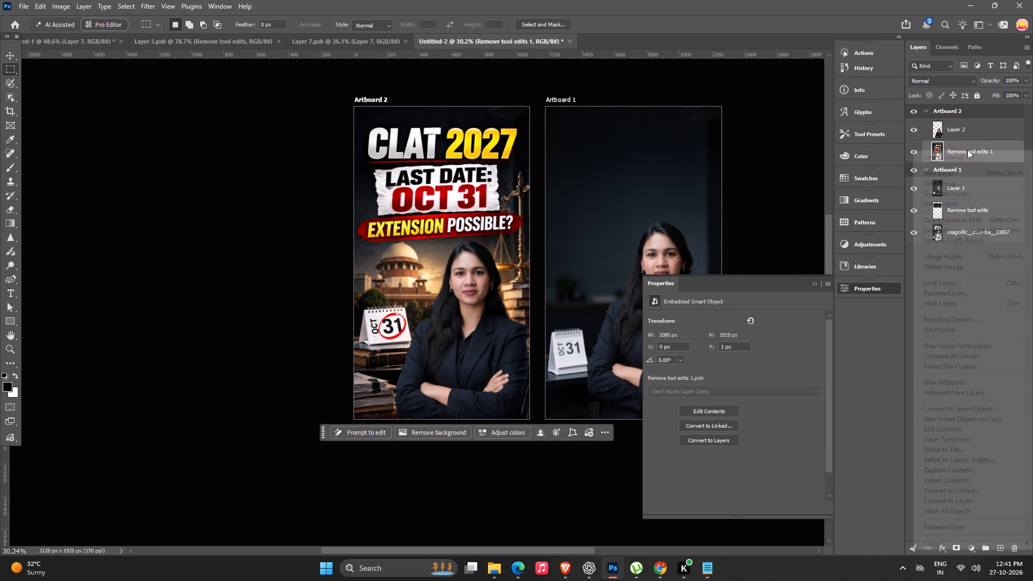
click(954, 528)
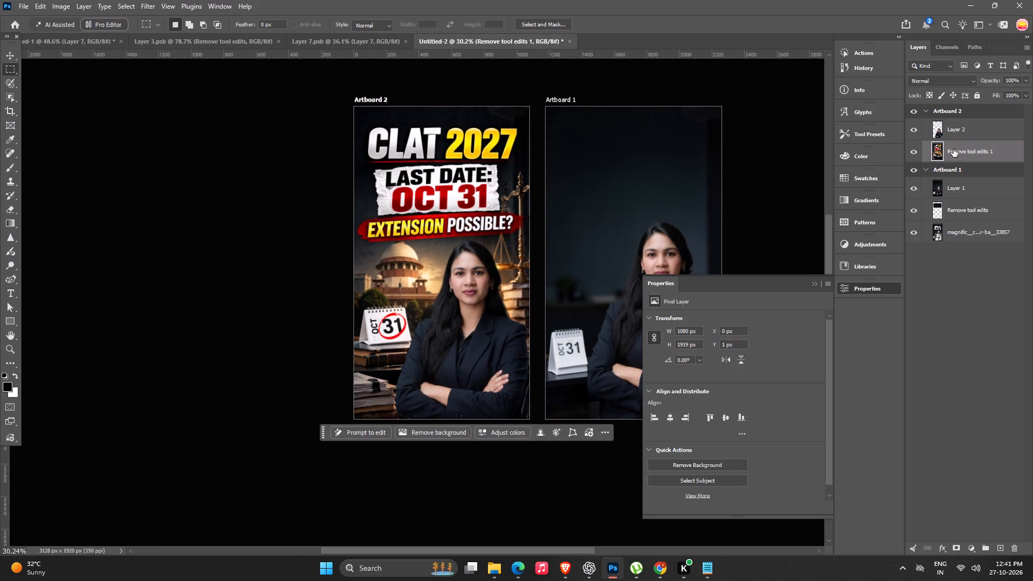
right_click(953, 149)
click(964, 407)
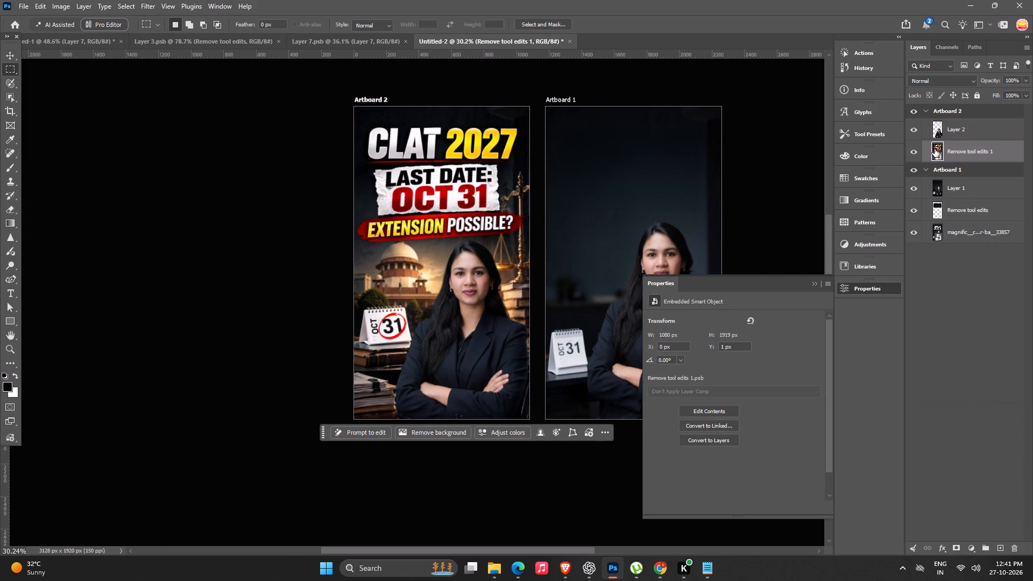
Open the background smart object's contents and extend its canvas on all four sides to about 1304 x 2354 px using Generative Expand.
double_click(935, 149)
alt+scroll(294, 150, down, 2)
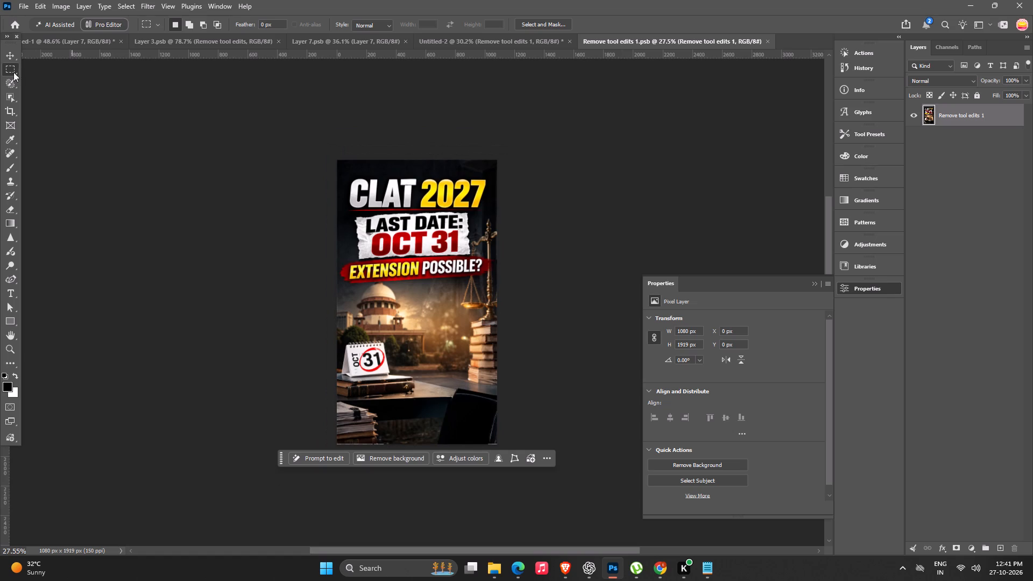
click(13, 112)
drag(499, 307, 506, 307)
drag(327, 297, 317, 299)
drag(423, 159, 423, 142)
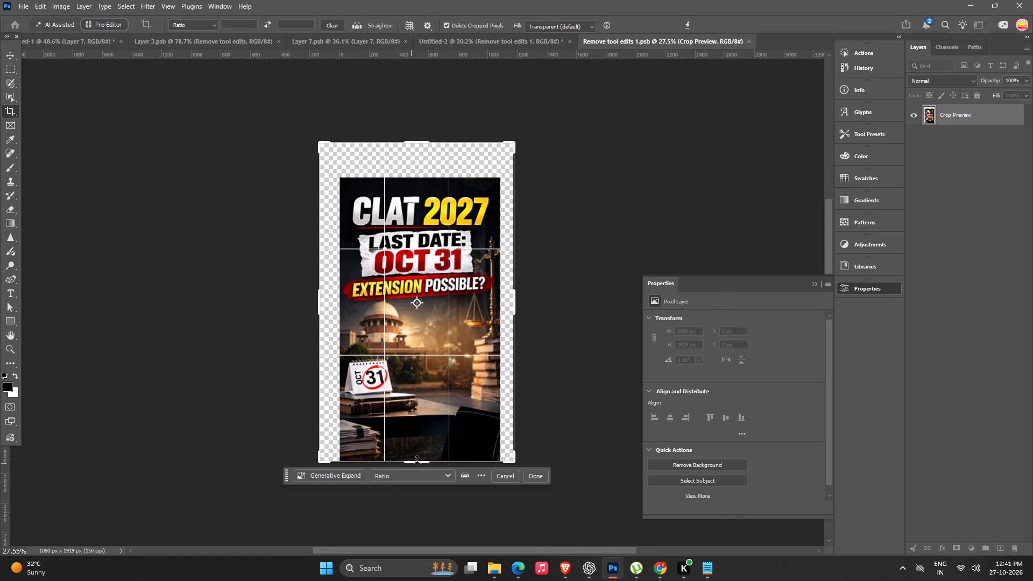
drag(417, 459, 419, 474)
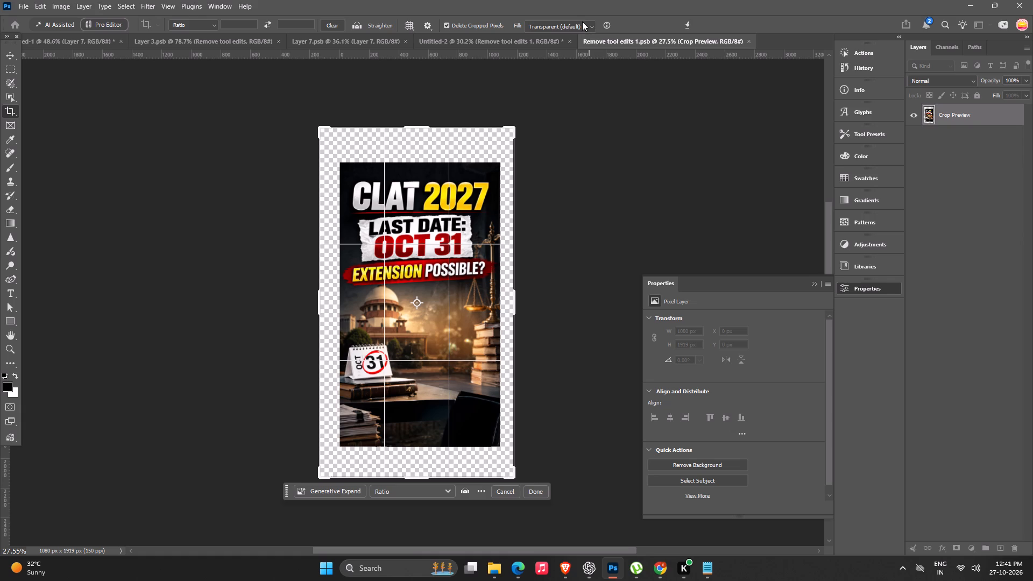
click(582, 22)
click(574, 48)
key(Return)
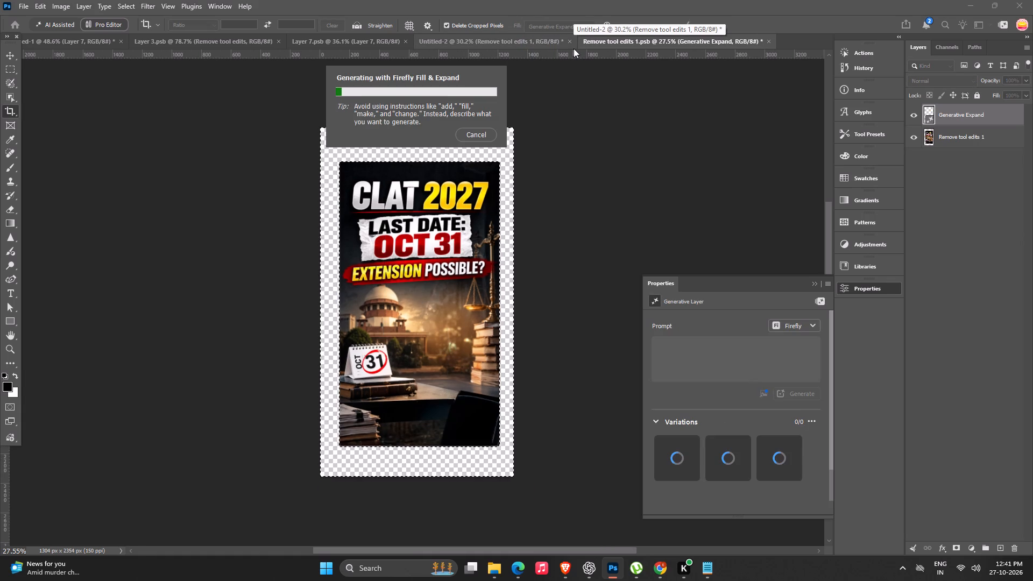
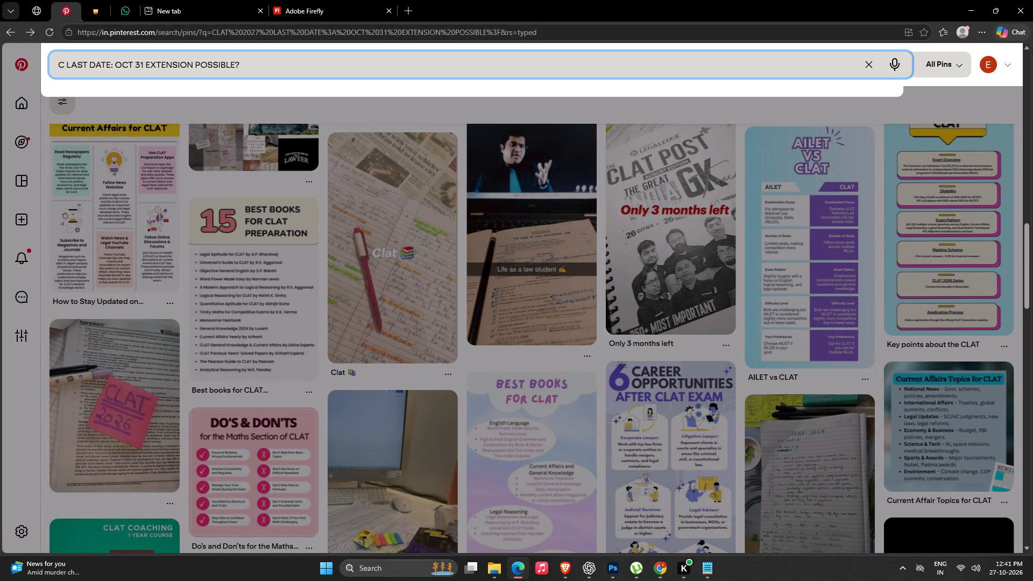
Search Pinterest for "LAST DATE: OCT 31 EXTENSION POSSIBLE?" and browse the results for deadline design references.
key(BackSpace)
key(Return)
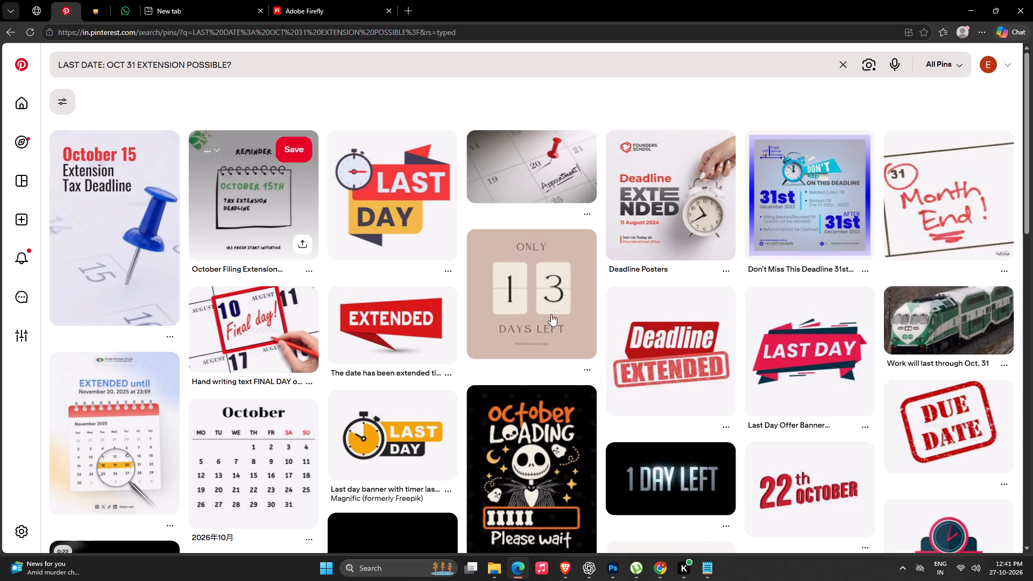
scroll(570, 327, down, 3)
scroll(557, 351, up, 1)
scroll(557, 351, down, 4)
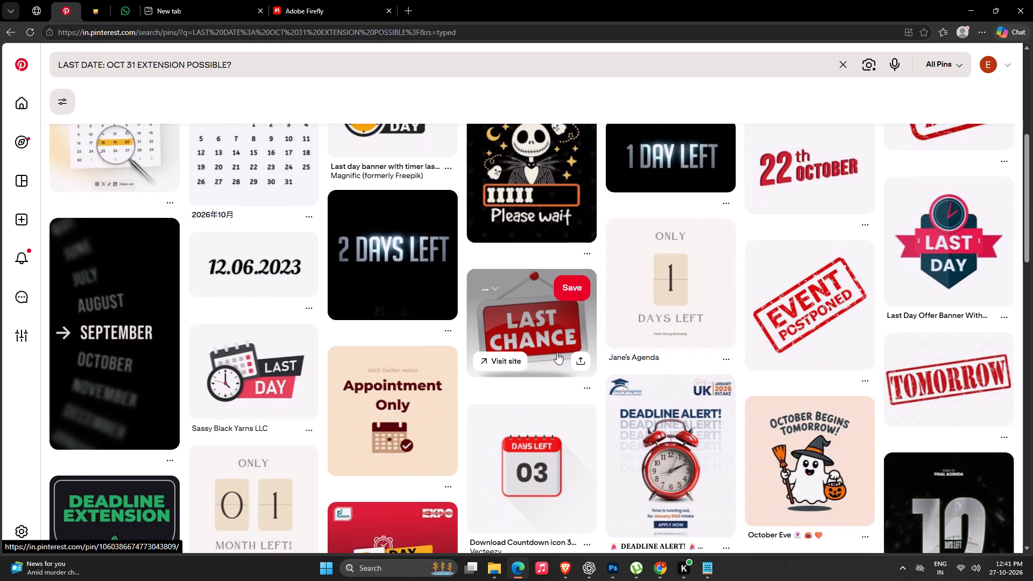
scroll(557, 352, down, 8)
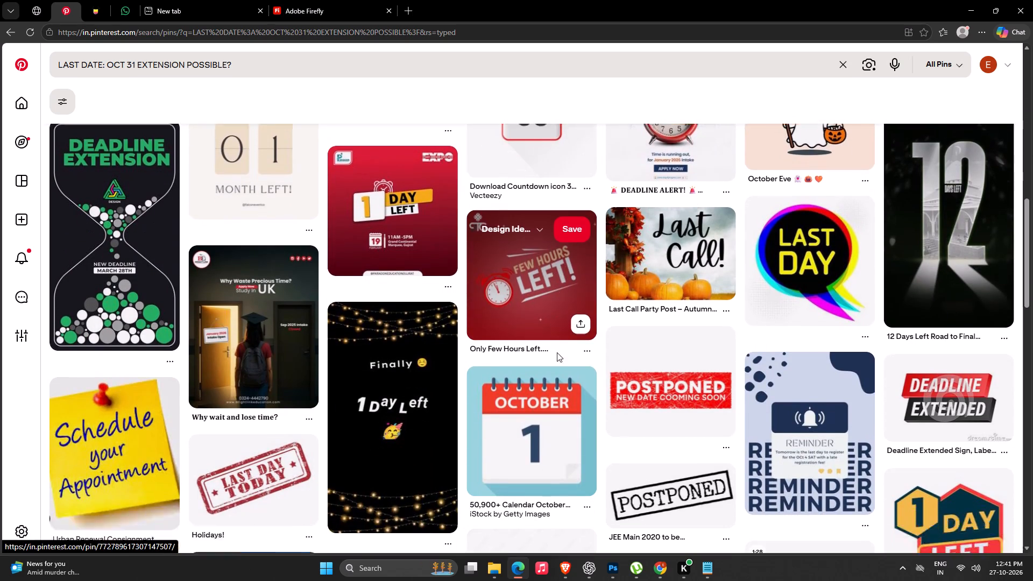
scroll(557, 352, down, 9)
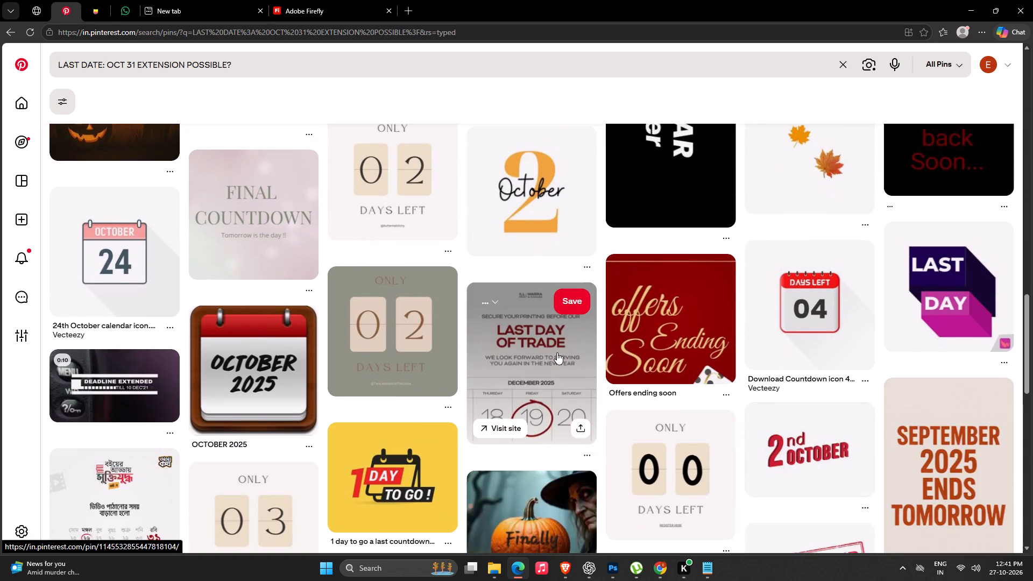
scroll(557, 352, down, 11)
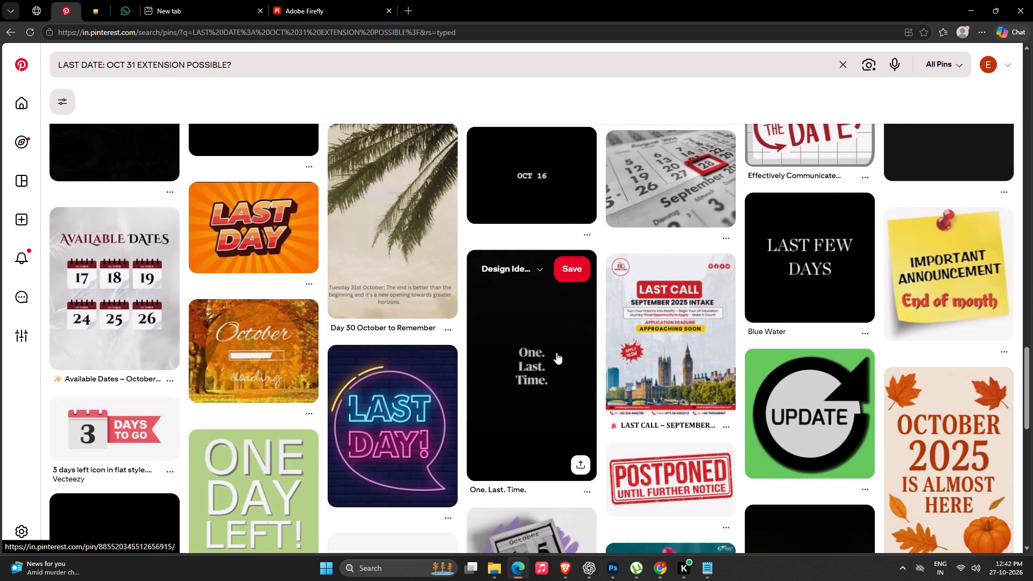
scroll(556, 352, down, 4)
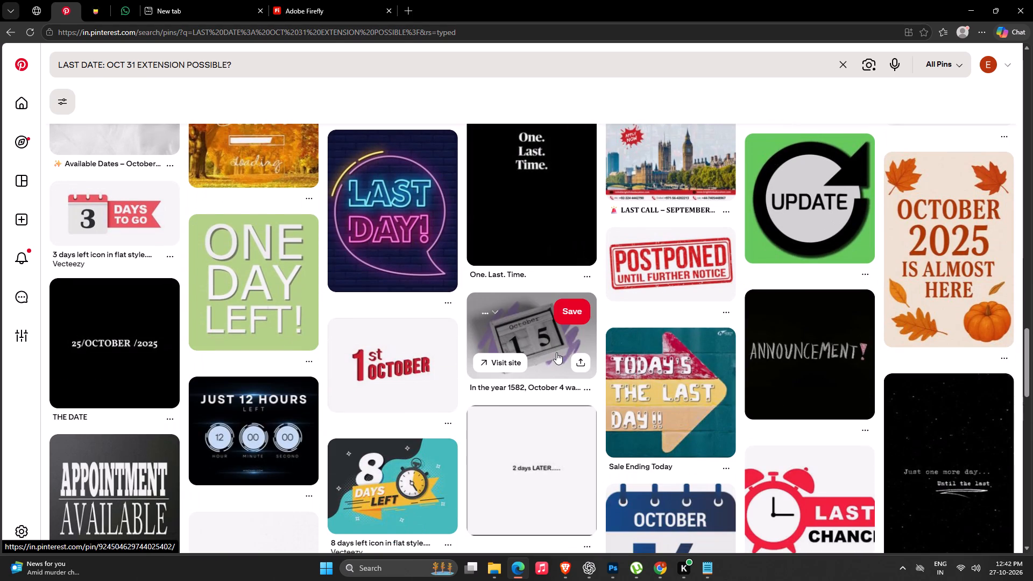
scroll(553, 331, down, 5)
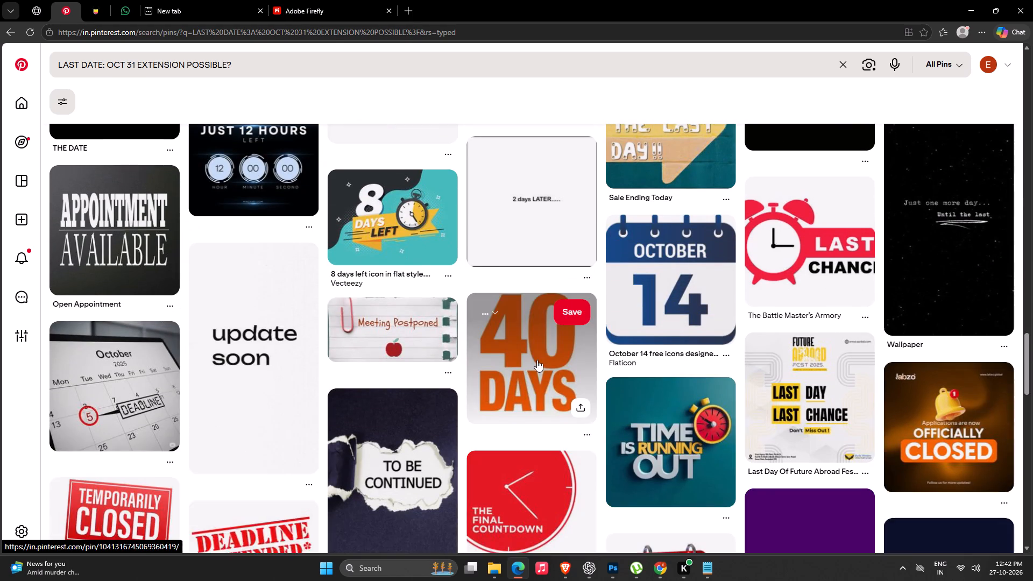
scroll(532, 372, down, 15)
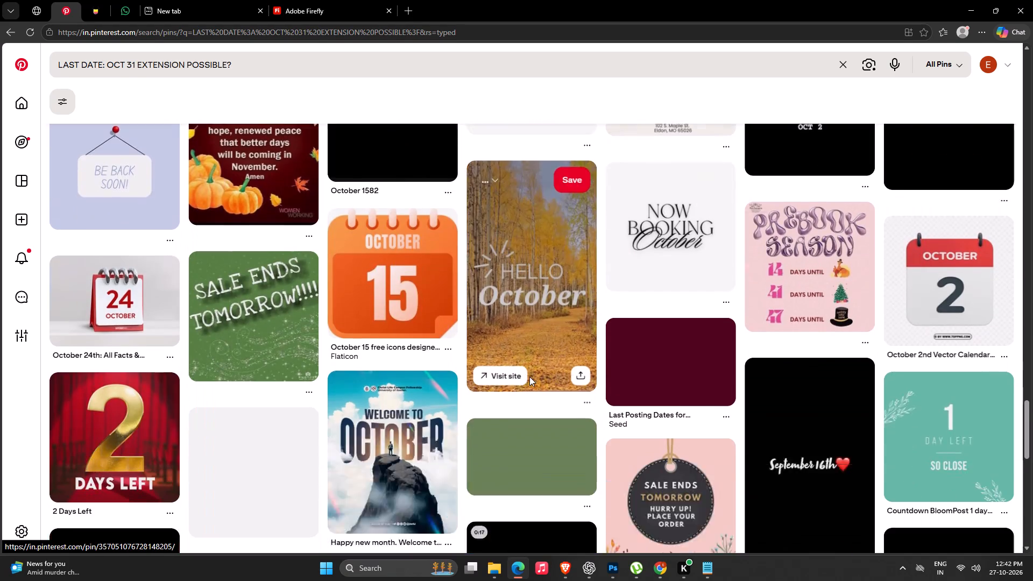
scroll(529, 377, down, 3)
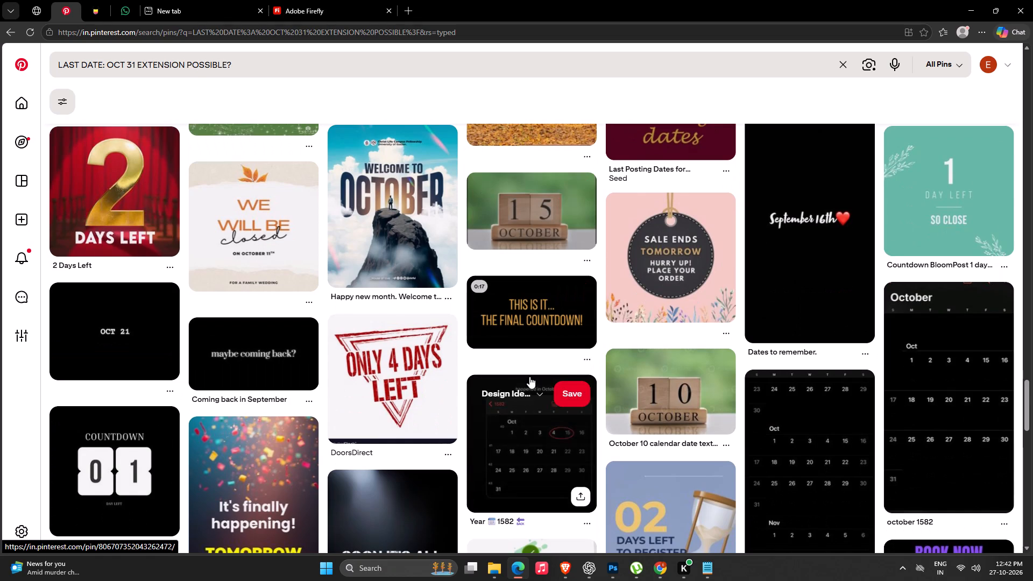
scroll(529, 377, down, 20)
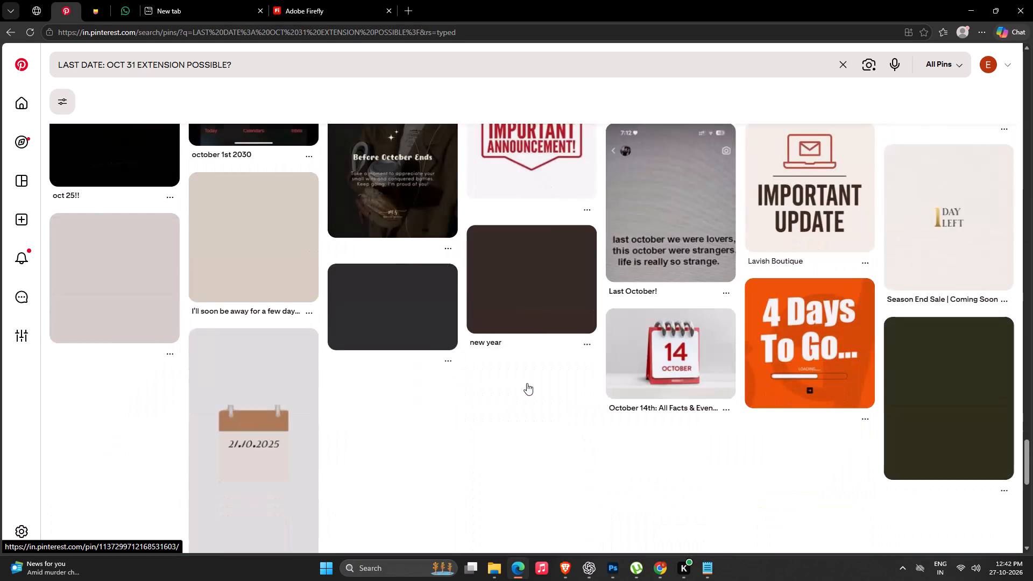
Back in Photoshop, choose the second Generative Expand variation, convert it and Remove tool edits 1 into one smart object, and save.
click(611, 561)
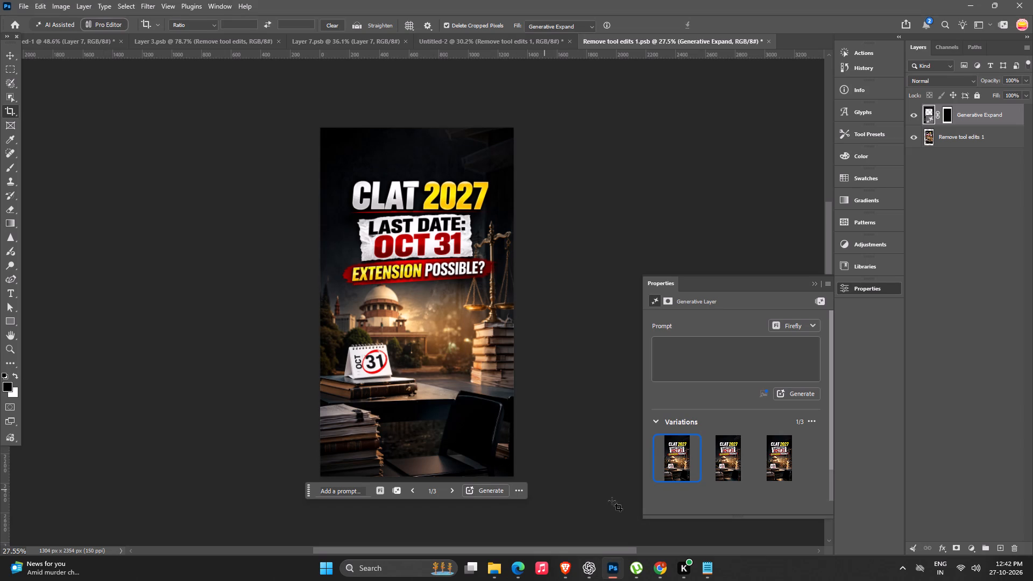
click(734, 465)
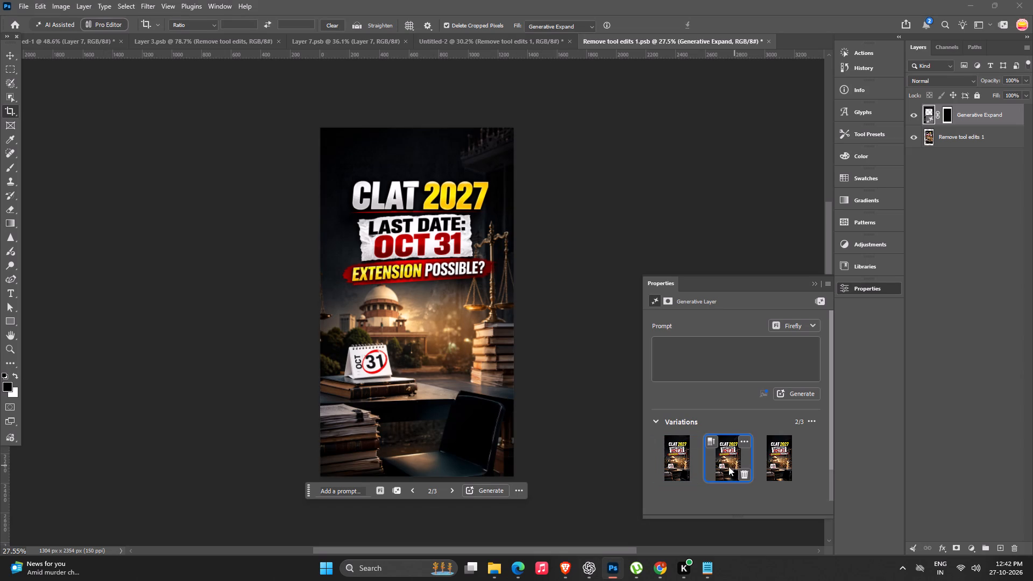
shift+click(985, 141)
shift+right_click(985, 141)
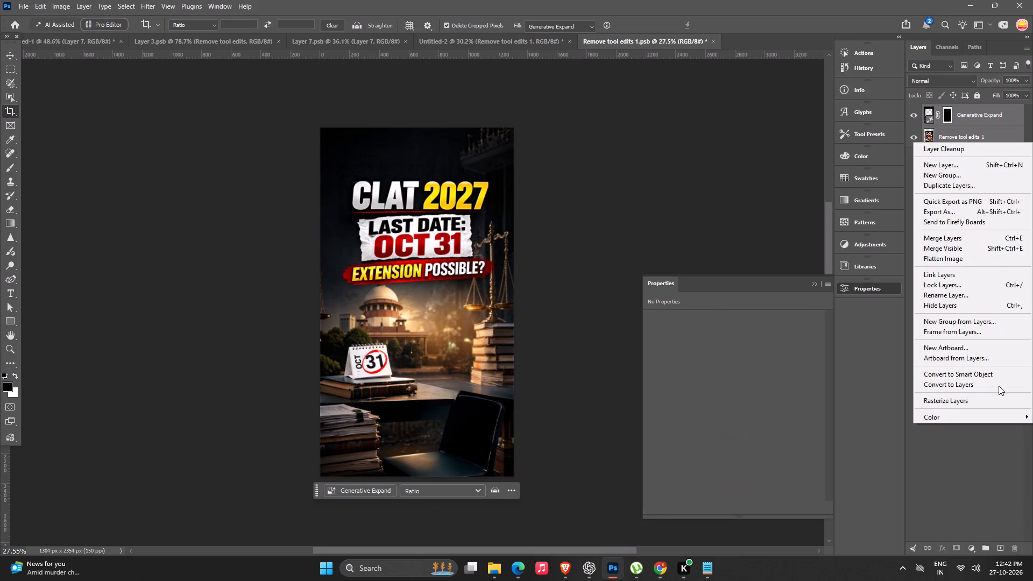
click(987, 375)
key(ctrl+s)
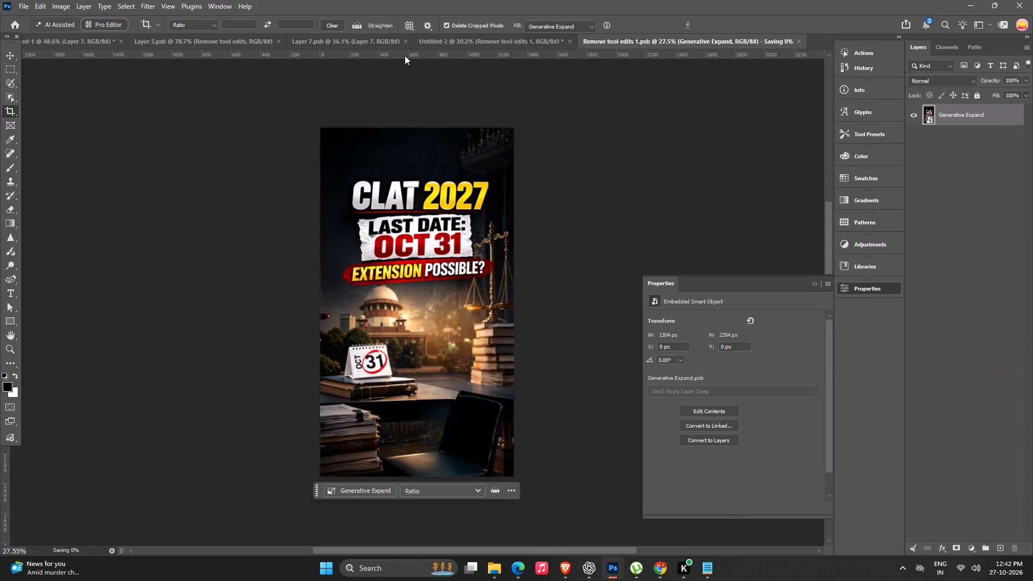
In Untitled-2, scale Artboard 2's expanded background about its centre down to about 1196 x 2158 px.
click(456, 40)
key(space)
drag(439, 187, 377, 205)
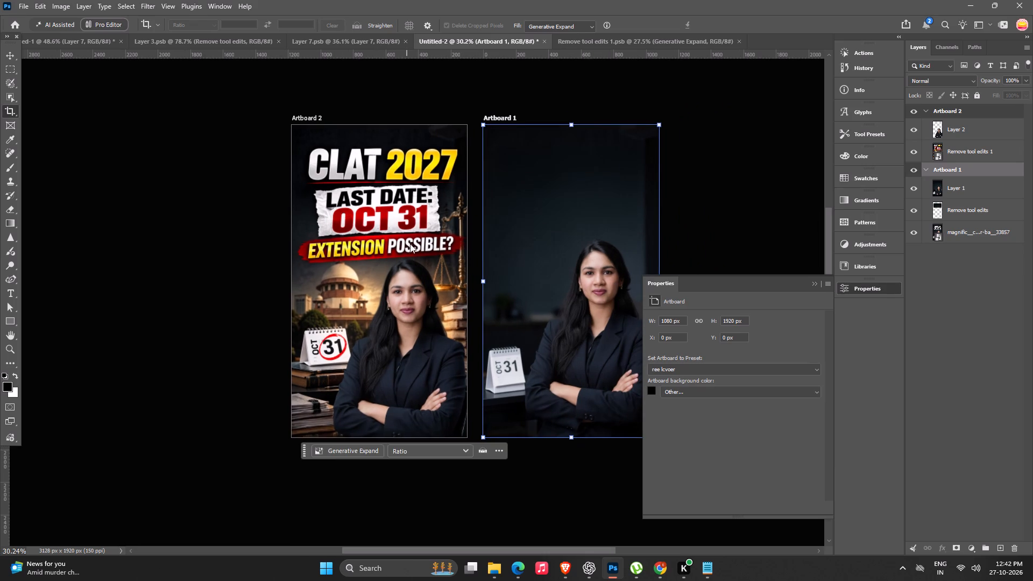
key(v)
key(space)
key(space)
key(space)
key(space)
key(space)
key(space)
key(space)
key(space)
key(space)
key(space)
drag(397, 310, 463, 300)
click(299, 282)
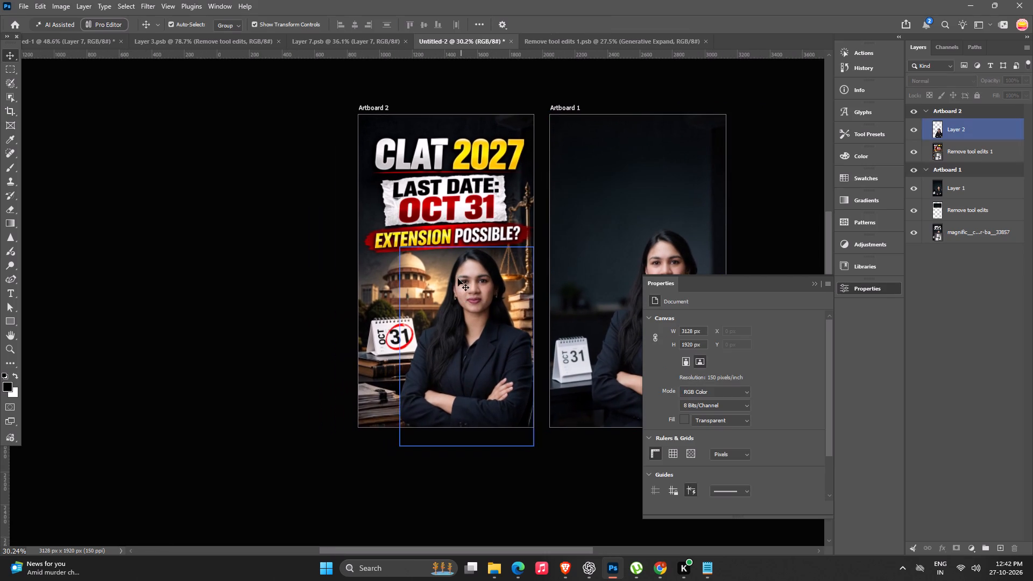
click(385, 264)
alt+drag(554, 80, 534, 84)
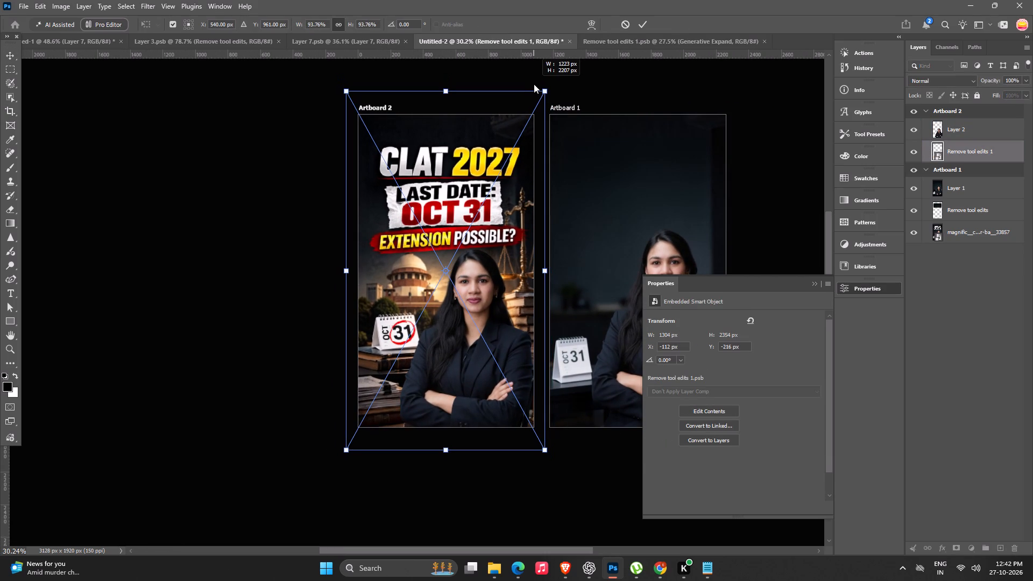
alt+drag(534, 84, 527, 86)
key(Return)
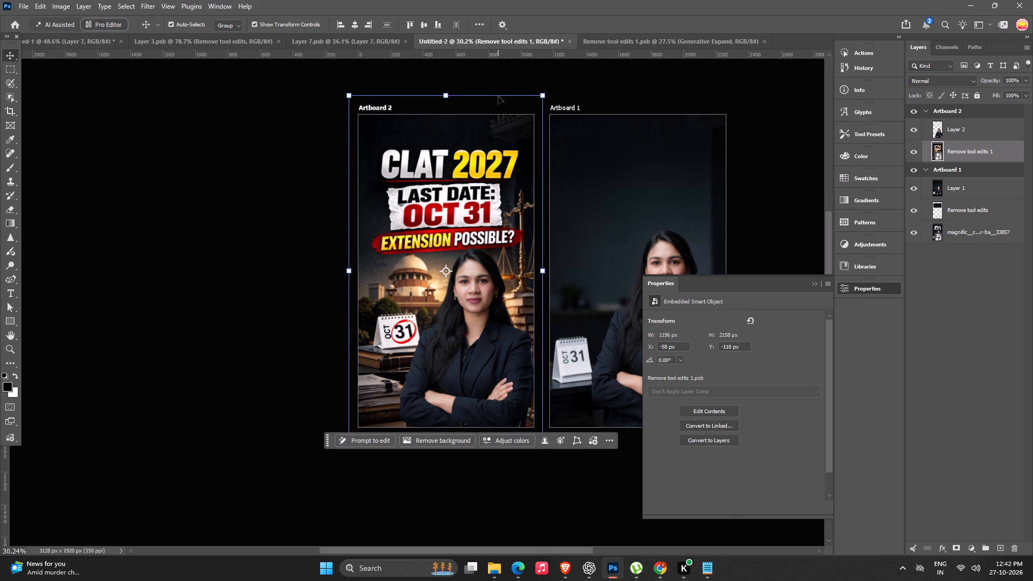
Move the woman cut-out on Artboard 2 straight down to about Y 862 px.
click(473, 500)
alt+scroll(488, 370, up, 3)
drag(480, 338, 479, 349)
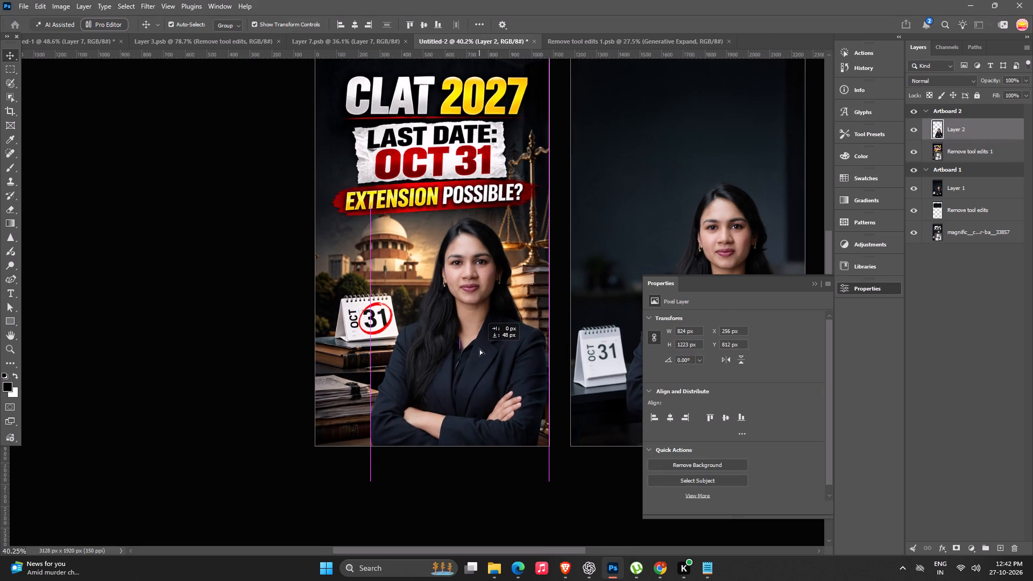
drag(479, 349, 479, 349)
click(195, 323)
Place TUTORIAL REEL.png from the All Size Logos folder on Artboard 2, with the logo centred horizontally above the CLAT 2027 headline.
alt+scroll(246, 329, down, 7)
key(space)
key(space)
drag(326, 320, 371, 307)
alt+scroll(510, 289, up, 2)
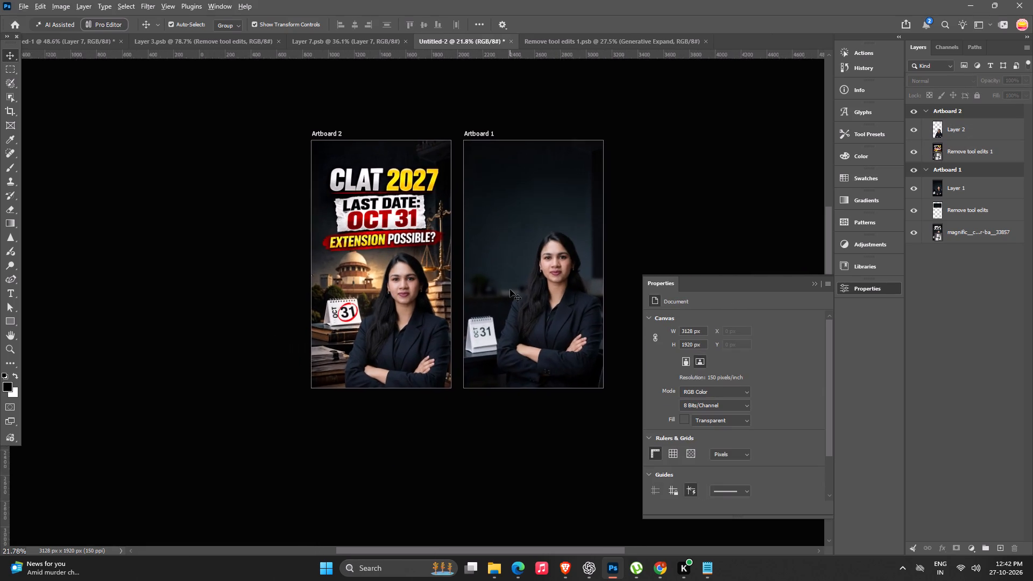
alt+scroll(510, 289, up, 2)
key(space)
key(space)
key(space)
key(space)
drag(422, 304, 509, 295)
click(493, 569)
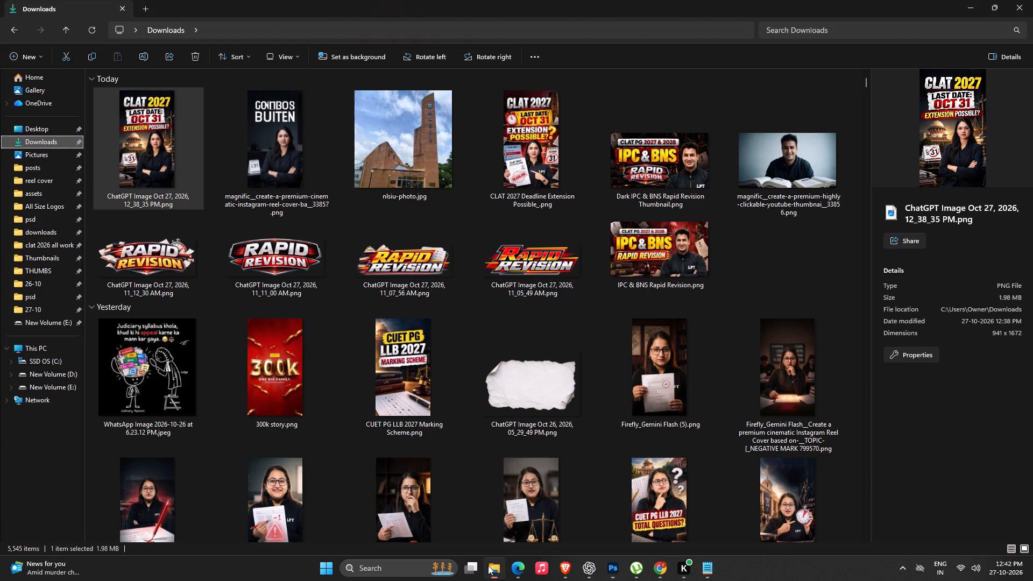
double_click(44, 203)
scroll(406, 314, down, 4)
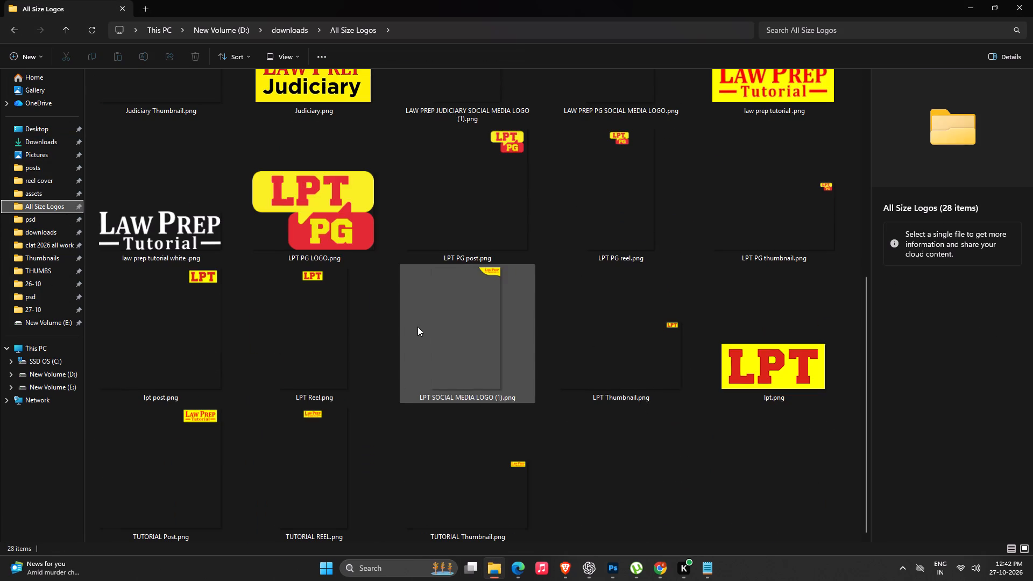
scroll(418, 327, down, 8)
drag(305, 420, 613, 571)
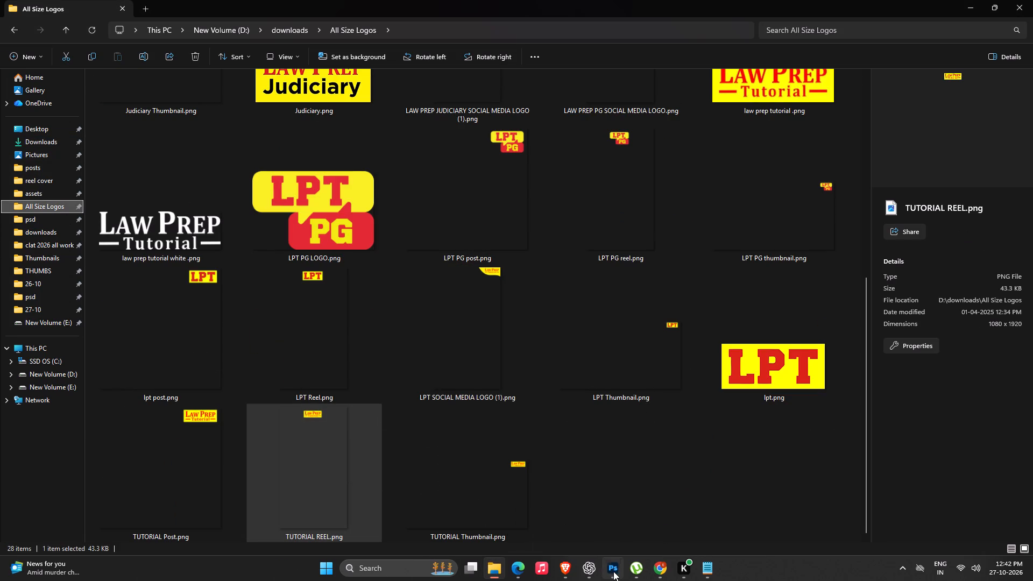
drag(613, 571, 413, 303)
key(Return)
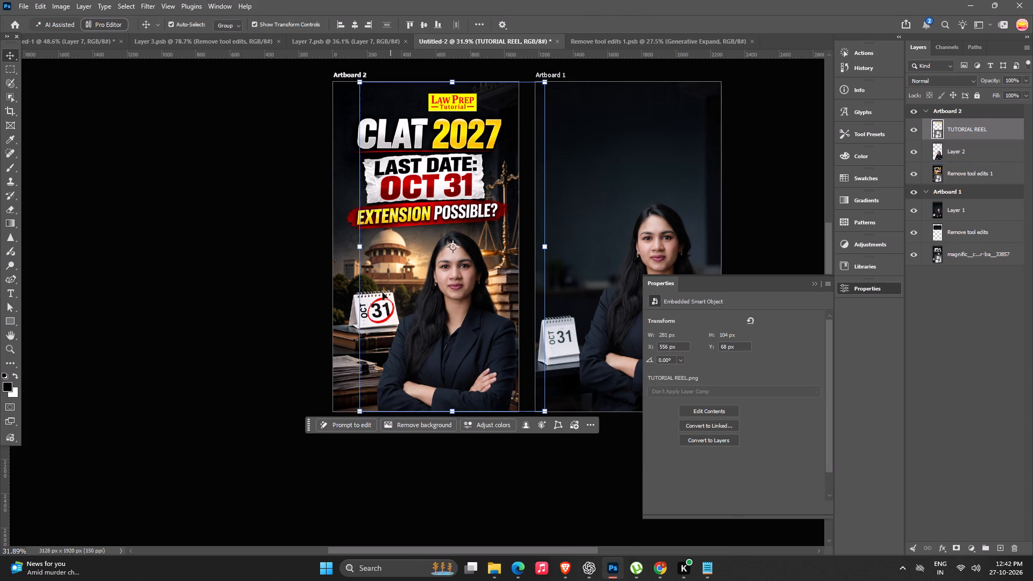
drag(451, 105, 431, 97)
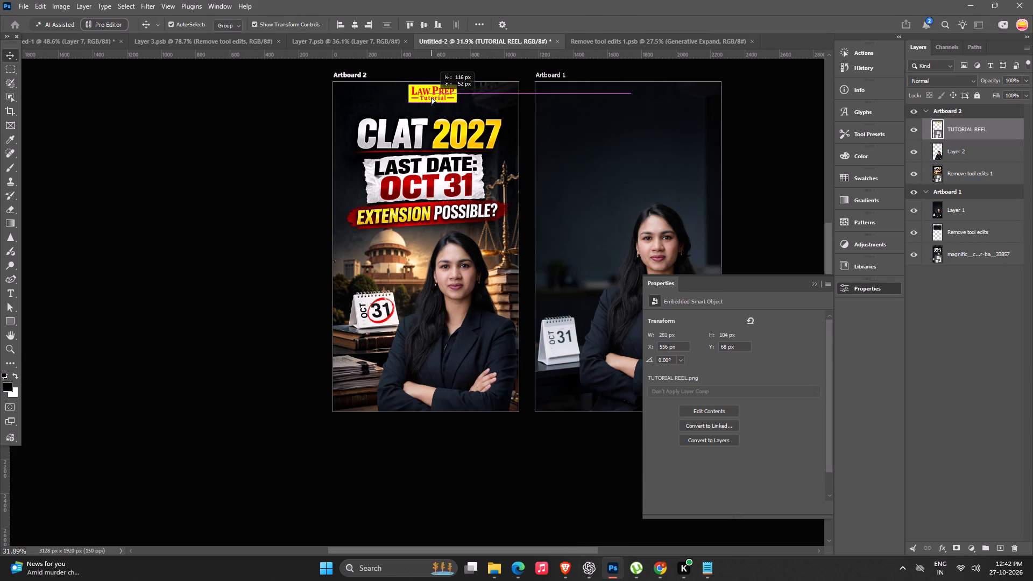
drag(431, 97, 428, 103)
click(209, 169)
Hide Artboard 1 so that only Artboard 2 is shown.
key(space)
key(space)
key(space)
key(space)
key(space)
key(space)
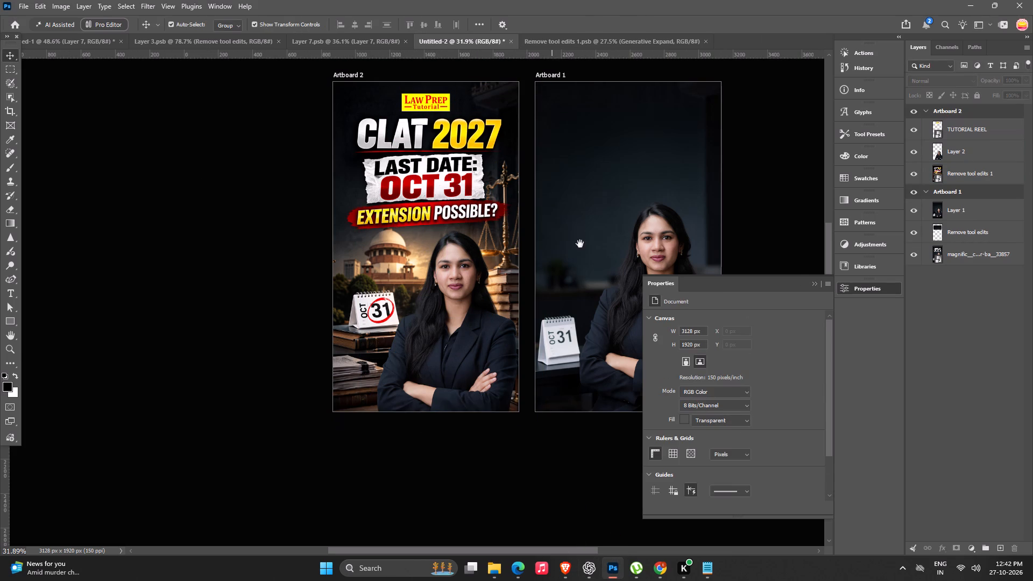
drag(580, 244, 522, 245)
key(space)
key(space)
key(space)
key(space)
drag(512, 202, 552, 186)
click(529, 62)
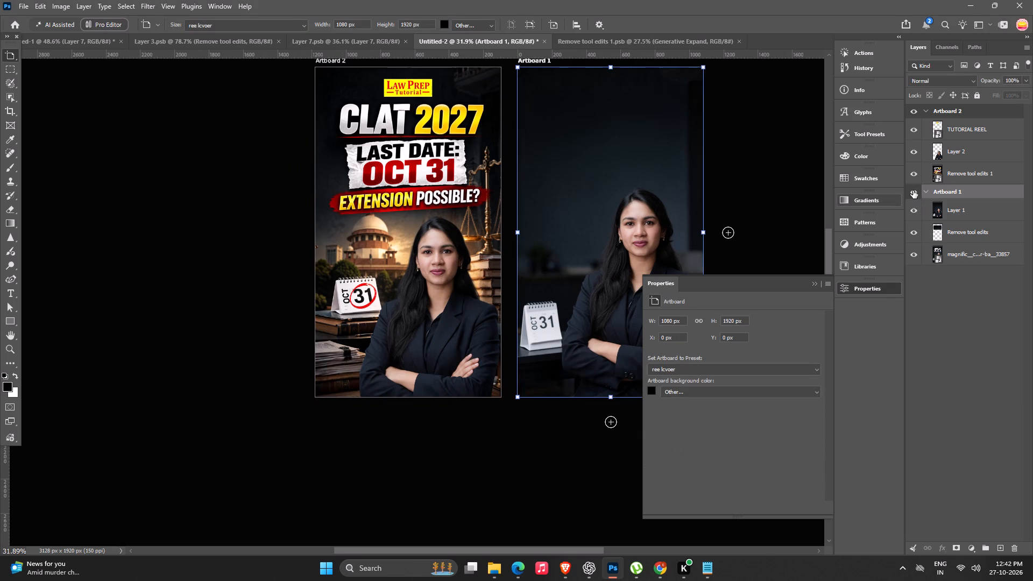
click(913, 190)
key(space)
key(space)
key(space)
key(space)
key(space)
drag(420, 331, 401, 343)
key(v)
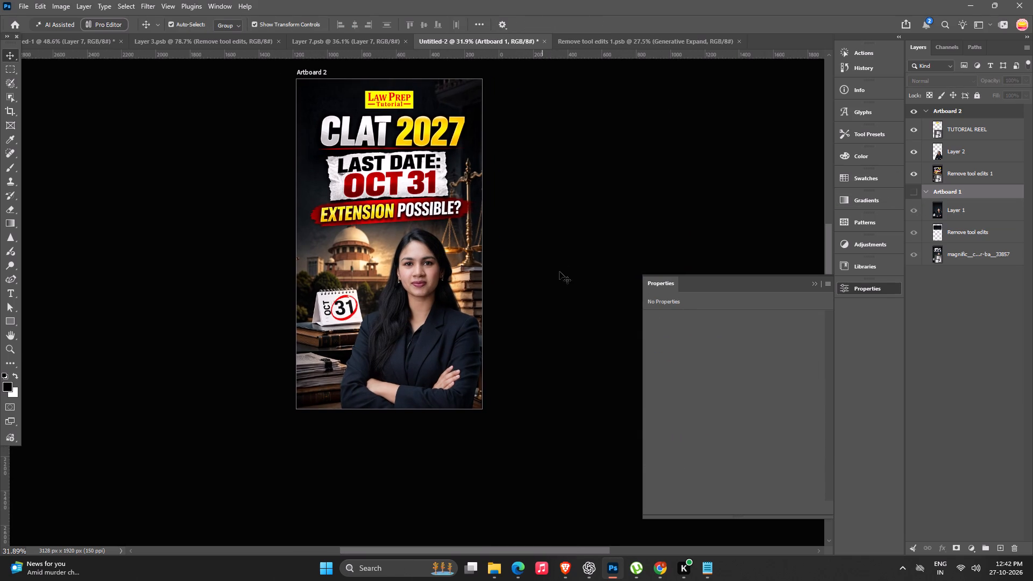
click(565, 267)
Shift the woman cut-out slightly left on Artboard 2, keeping its height and leaving the 31 on the calendar uncovered.
key(space)
key(space)
key(space)
key(space)
key(space)
key(space)
key(space)
key(space)
drag(303, 416, 345, 436)
drag(457, 381, 427, 385)
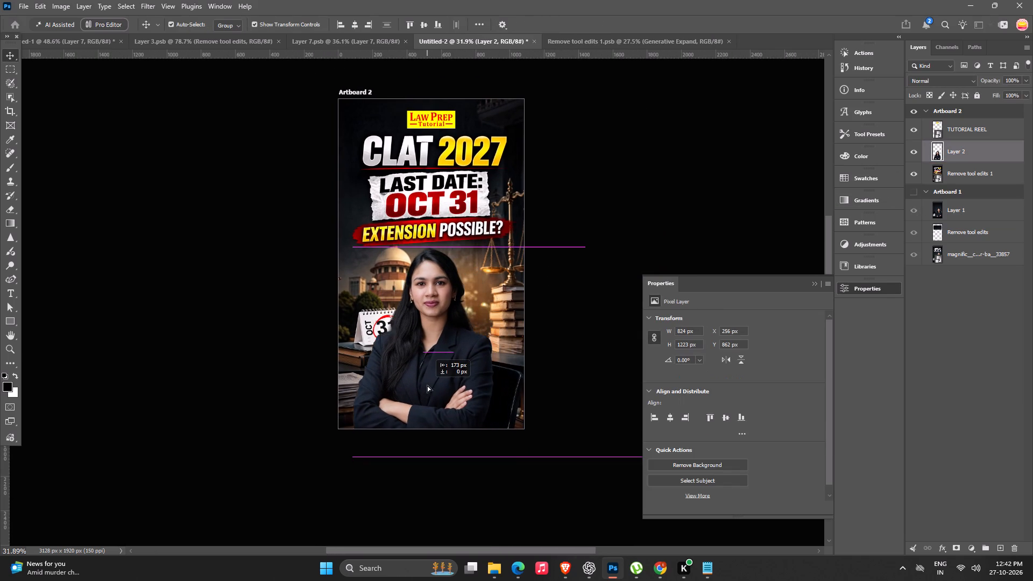
drag(427, 385, 440, 385)
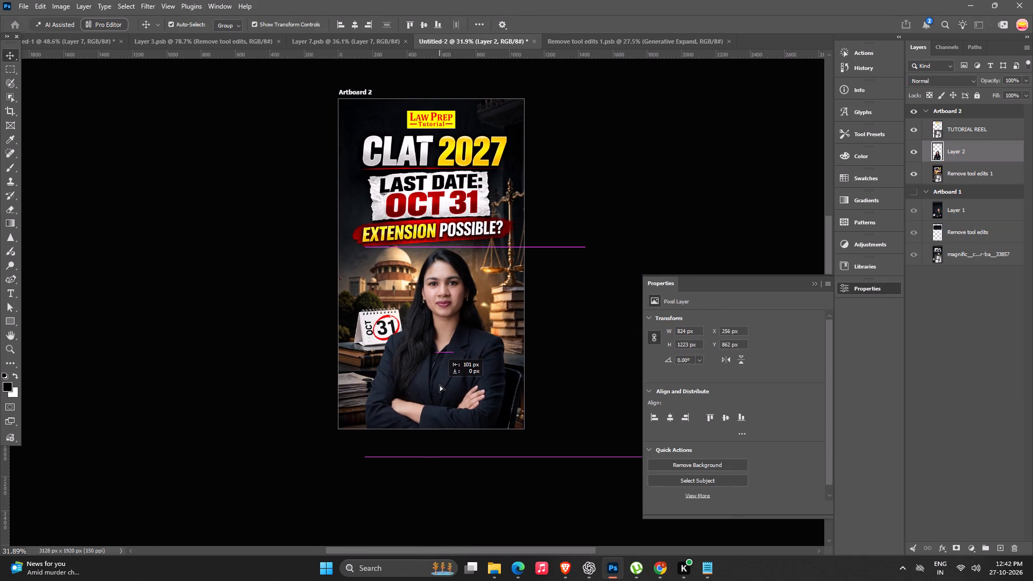
drag(440, 385, 444, 384)
click(599, 258)
Mark the domed court building on the Remove tool edits 1 layer with the Selection Brush.
alt+scroll(599, 258, down, 7)
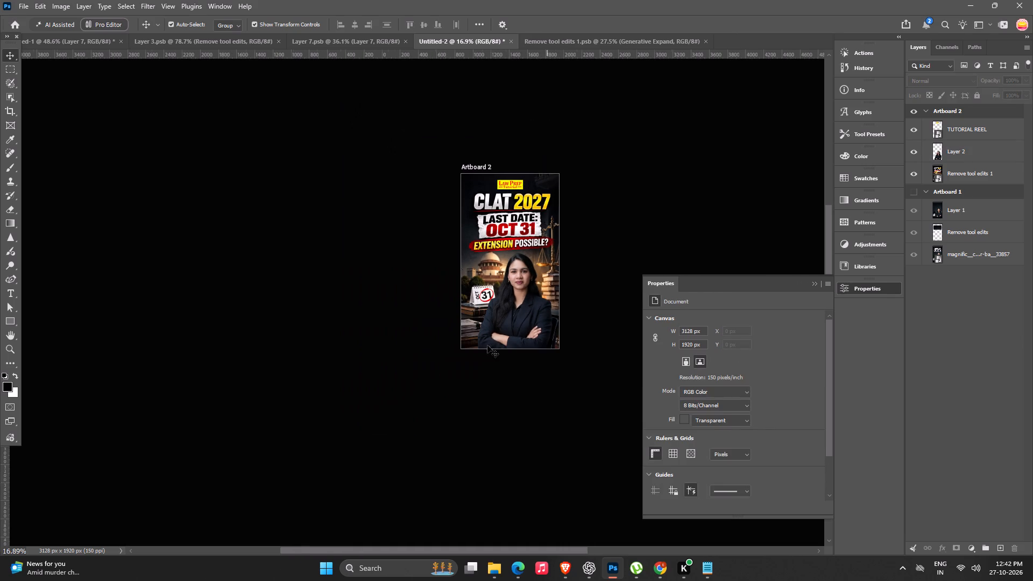
key(space)
key(space)
drag(419, 379, 387, 382)
alt+scroll(559, 319, up, 6)
key(space)
key(space)
key(space)
drag(270, 349, 289, 349)
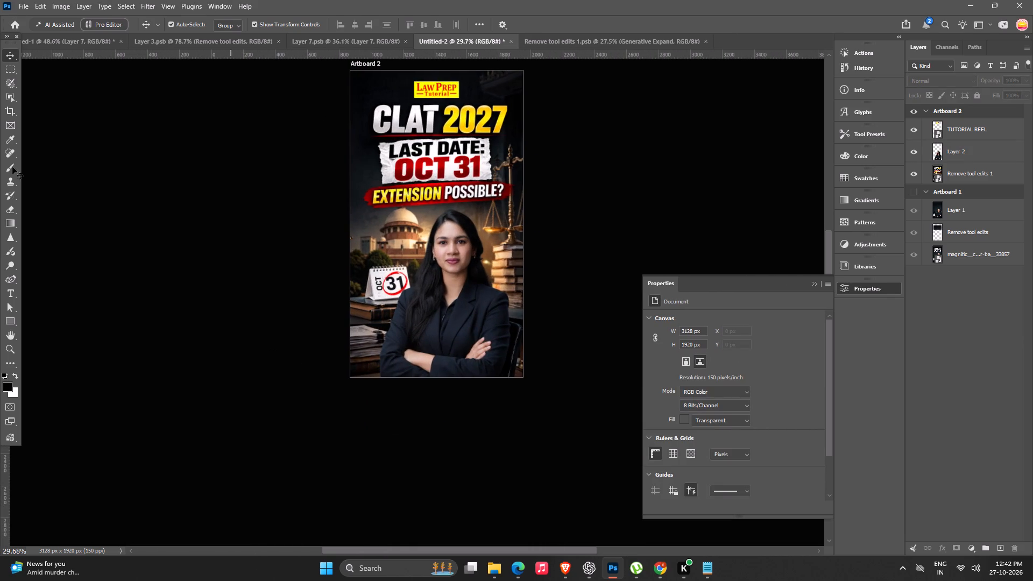
click(9, 82)
alt+scroll(391, 233, up, 5)
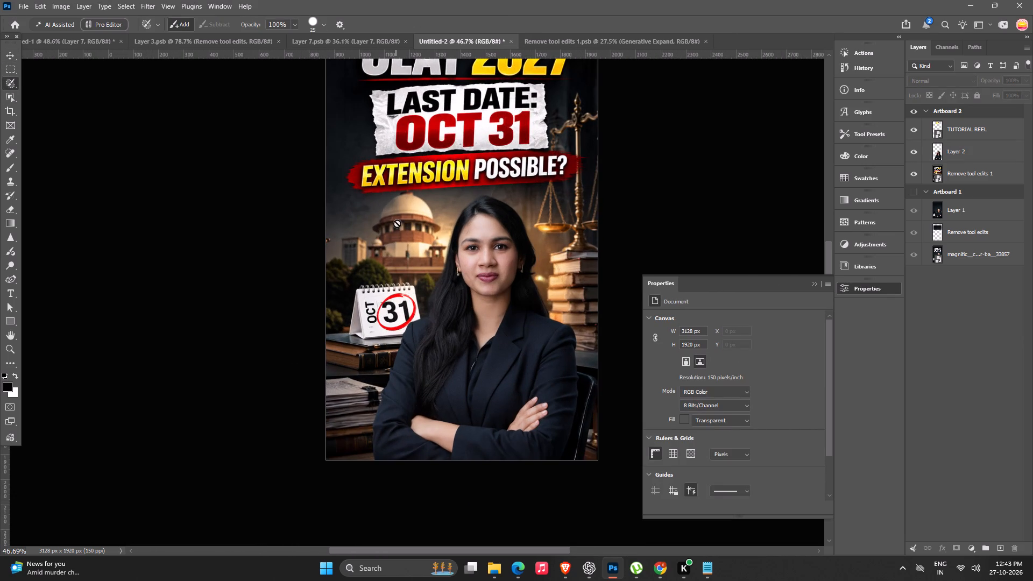
click(980, 172)
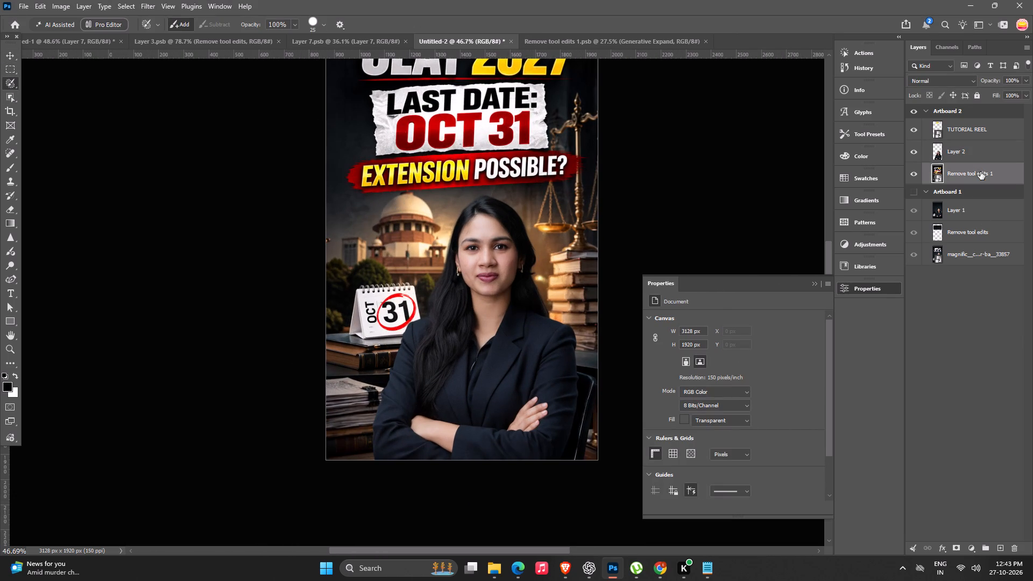
click(404, 192)
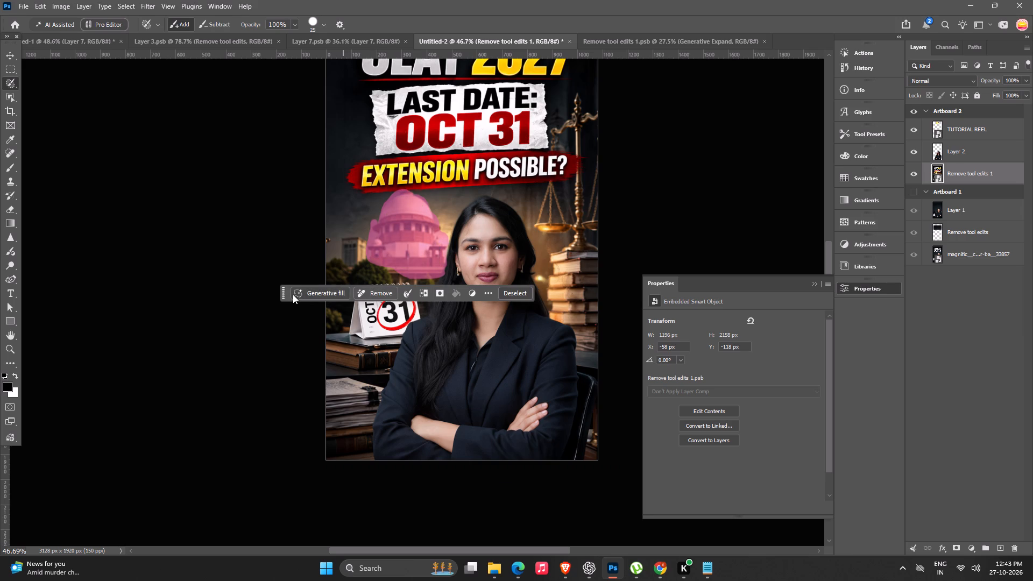
Add the whole OCT 31 desk calendar beside the woman to the brushed selection.
drag(282, 290, 298, 398)
drag(361, 288, 353, 302)
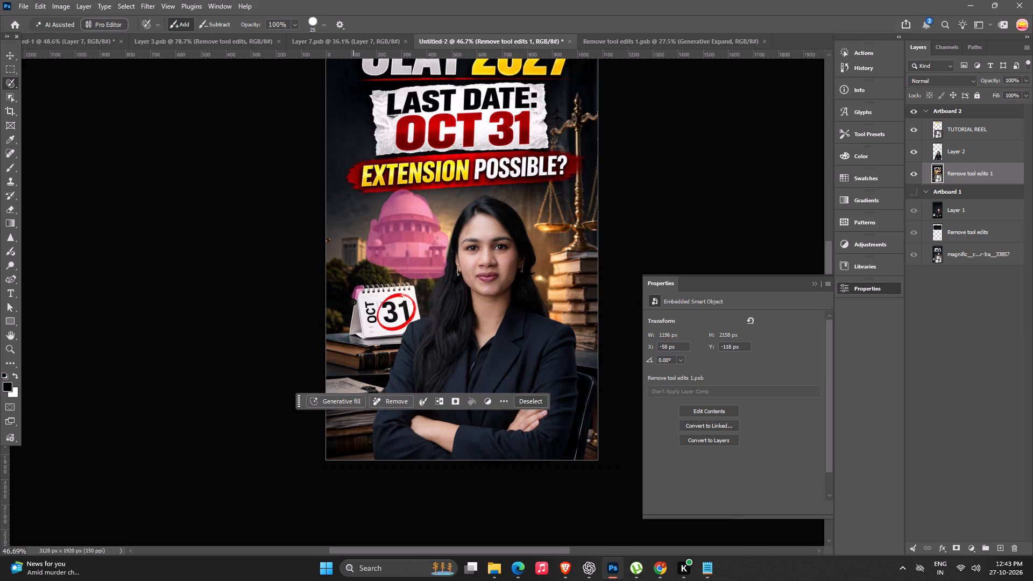
drag(353, 302, 398, 335)
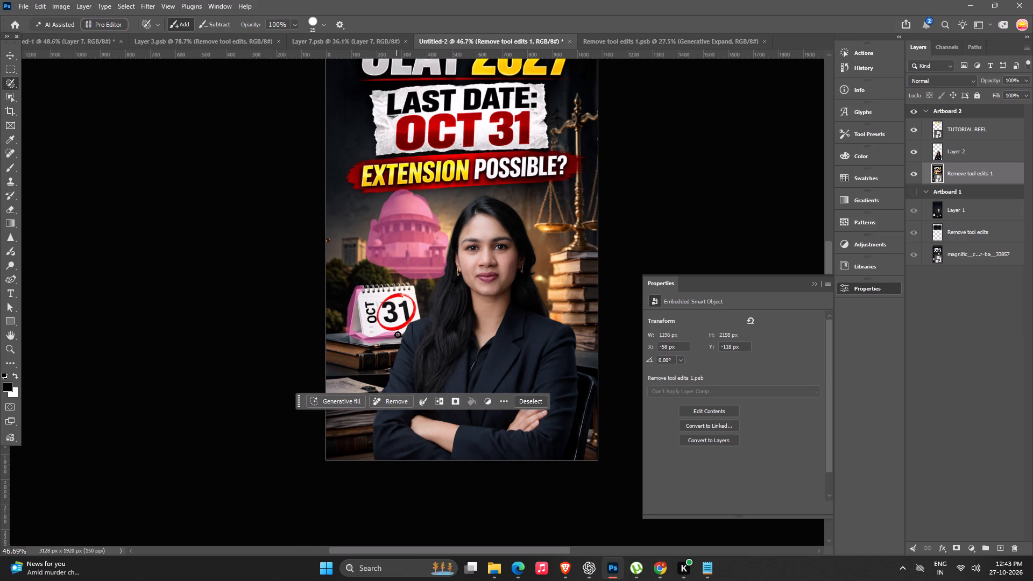
drag(398, 335, 394, 285)
drag(394, 285, 351, 287)
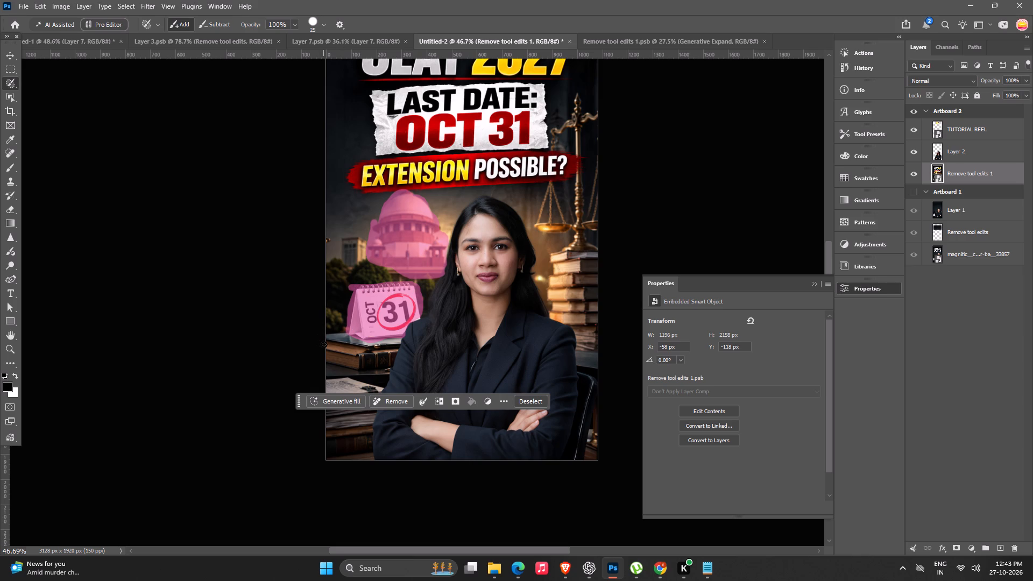
Add the books under the calendar to the selection, filling the outlined area with the brush enlarged to size 60.
drag(345, 334, 321, 369)
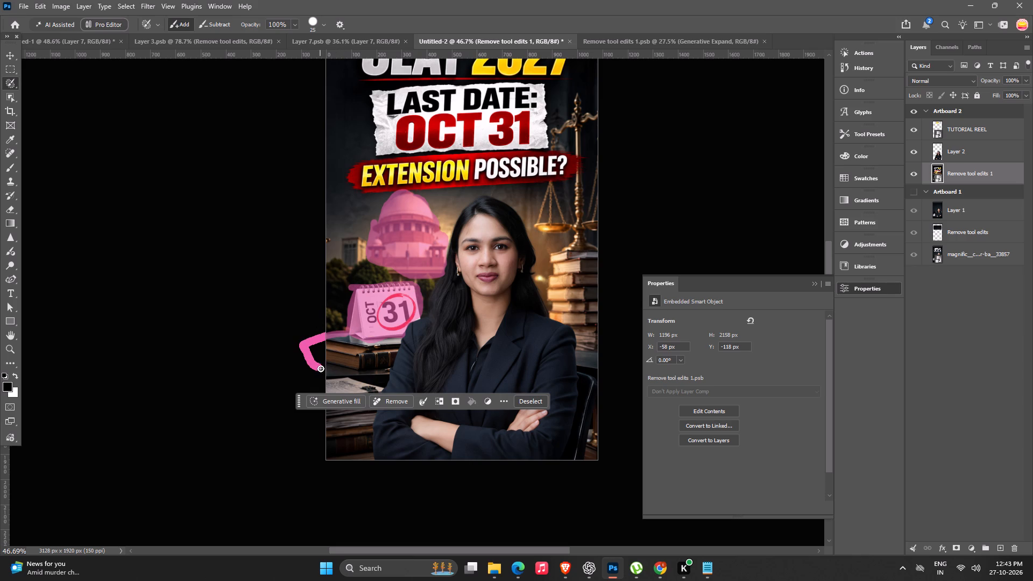
drag(321, 369, 401, 343)
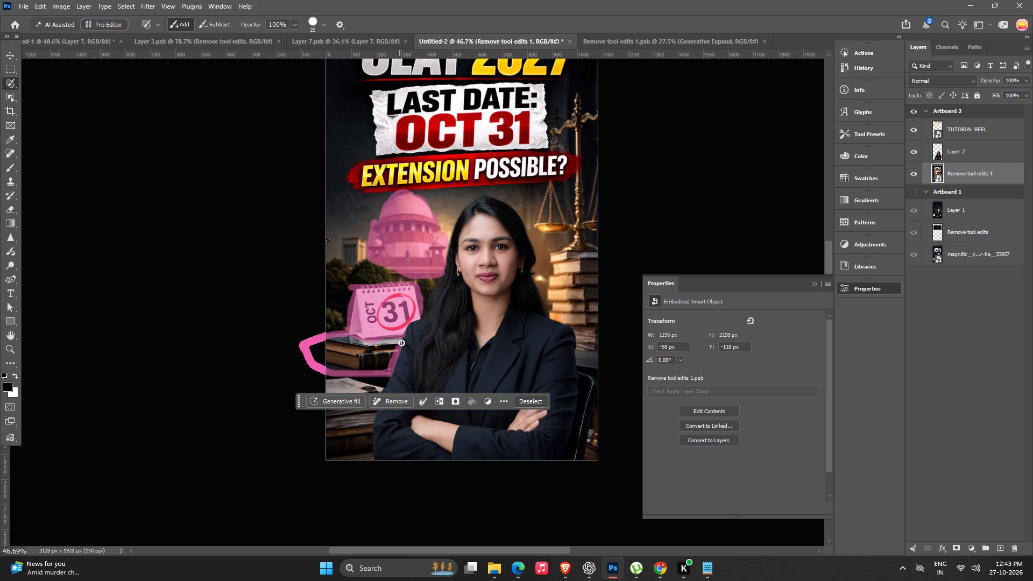
drag(401, 343, 389, 335)
drag(386, 335, 346, 340)
key(bracketright)
key(bracketright)
key(bracketright)
key(bracketright)
key(bracketright)
key(bracketright)
drag(391, 341, 387, 352)
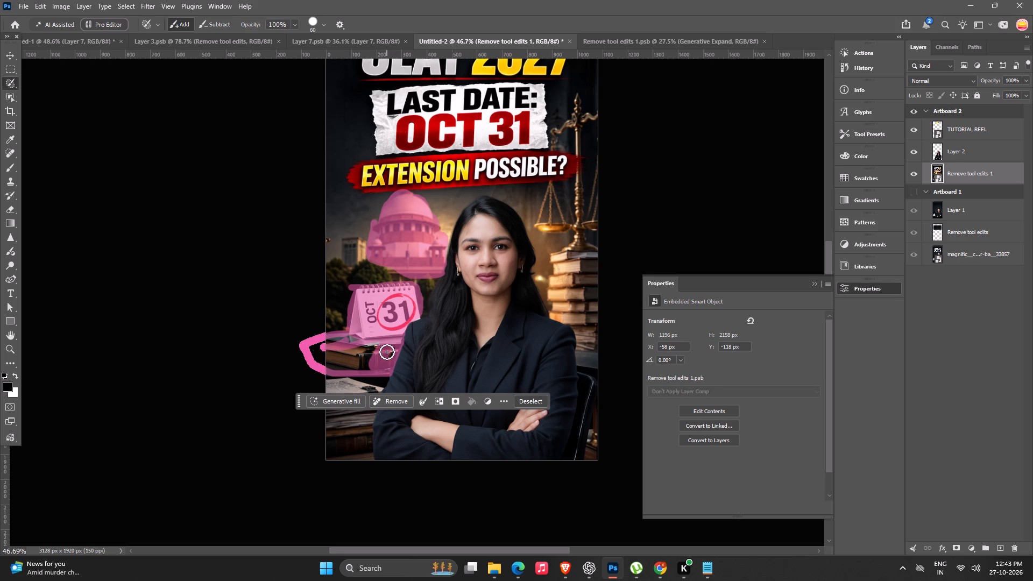
drag(387, 352, 336, 338)
drag(336, 338, 330, 366)
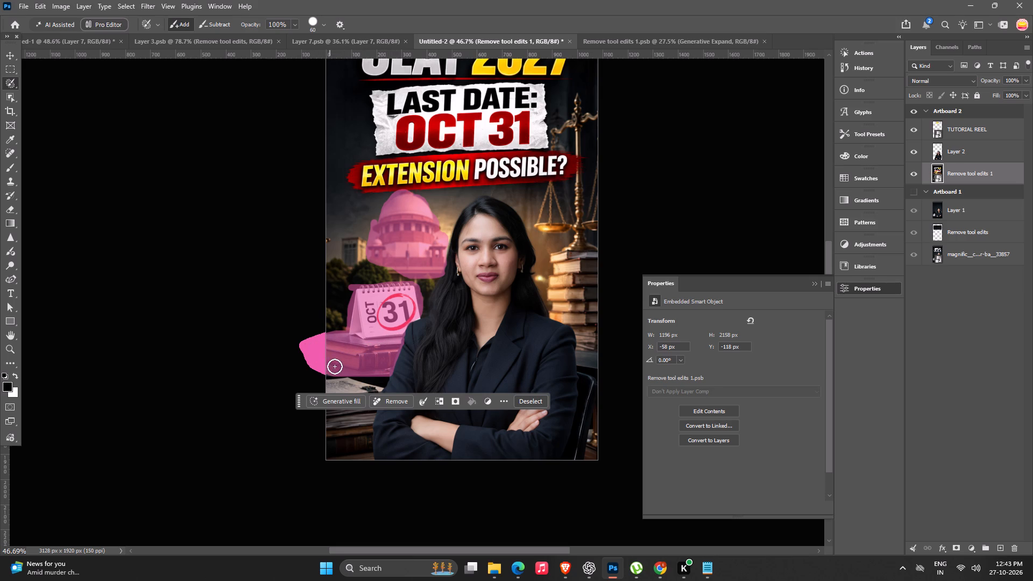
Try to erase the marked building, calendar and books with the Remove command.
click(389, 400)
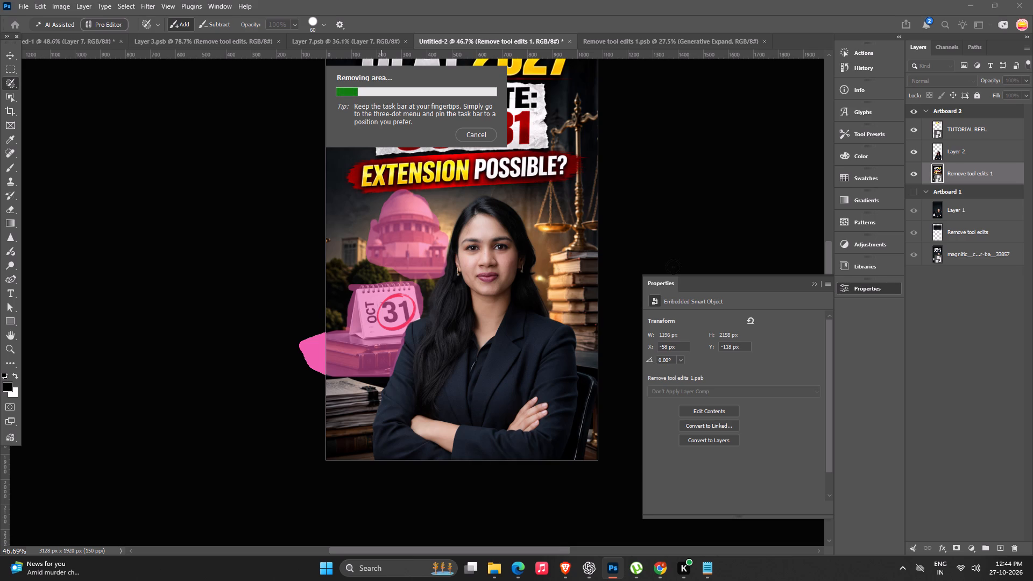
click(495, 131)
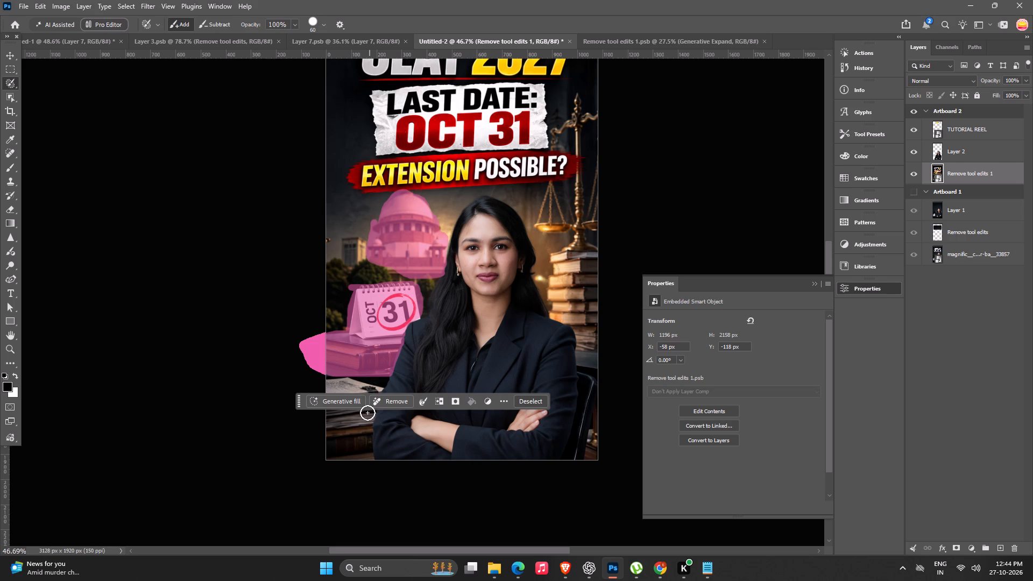
Run Generative Fill on the marked areas with the prompt "removew this" and choose the third variation.
click(326, 397)
text(removew this)
key(Return)
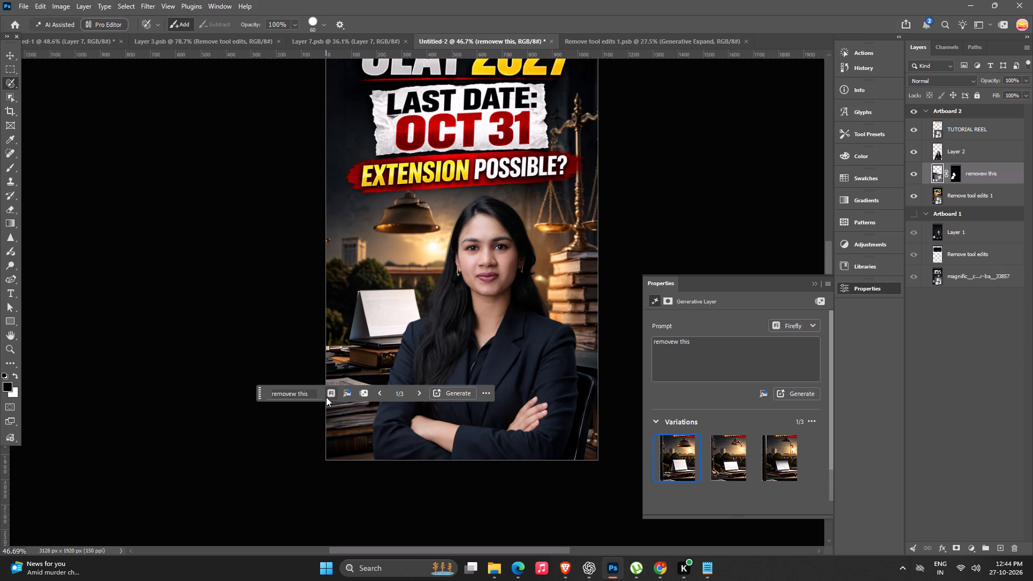
click(726, 468)
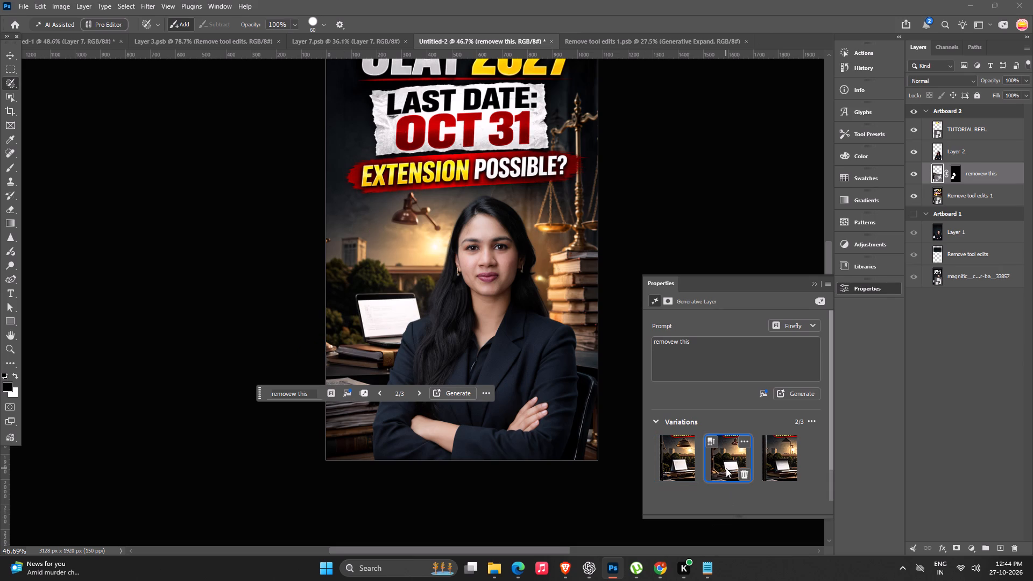
click(769, 467)
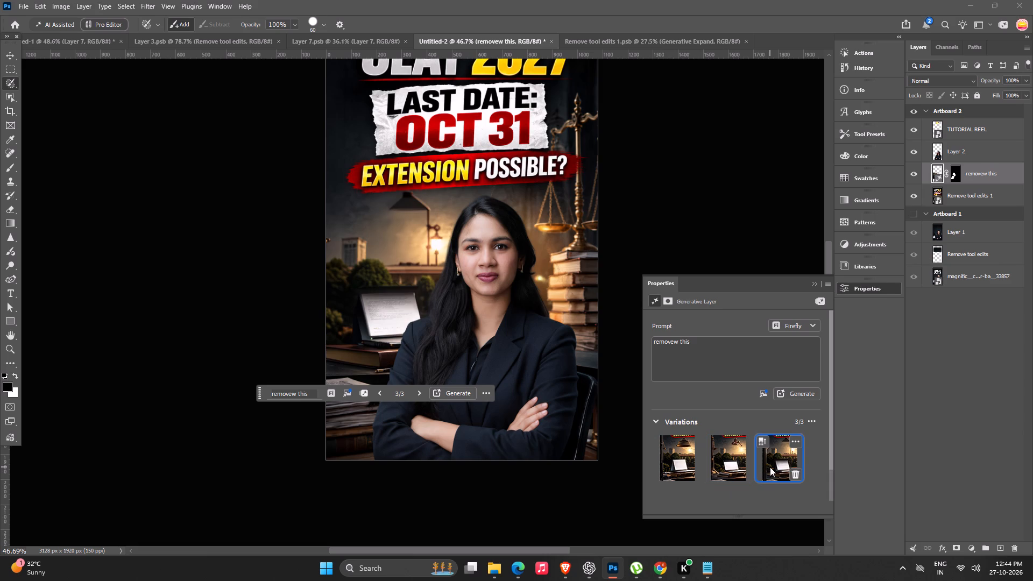
Combine the generated removew this layer and the Remove tool edits 1 layer into one smart object.
shift+click(972, 192)
shift+right_click(972, 192)
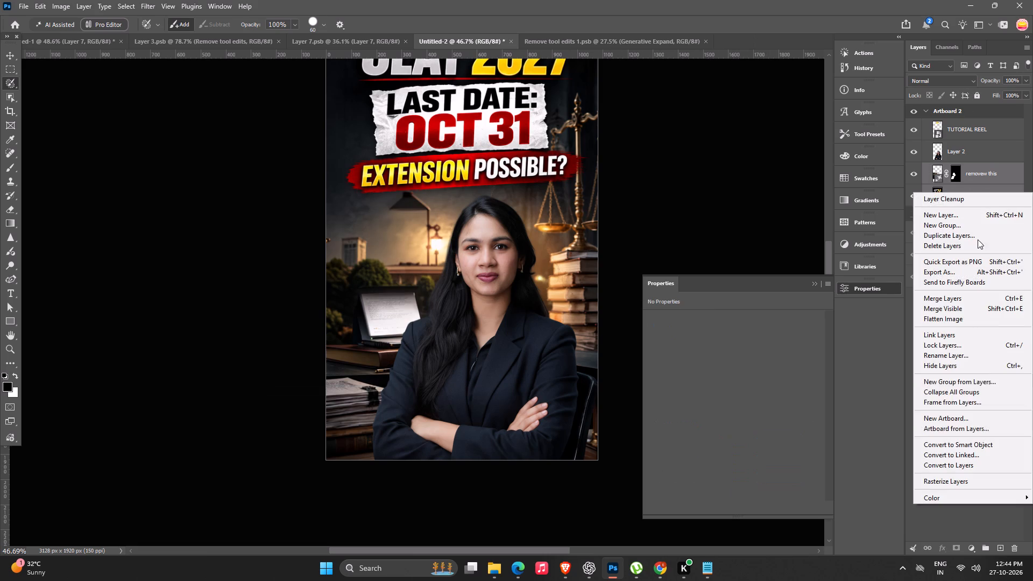
click(988, 447)
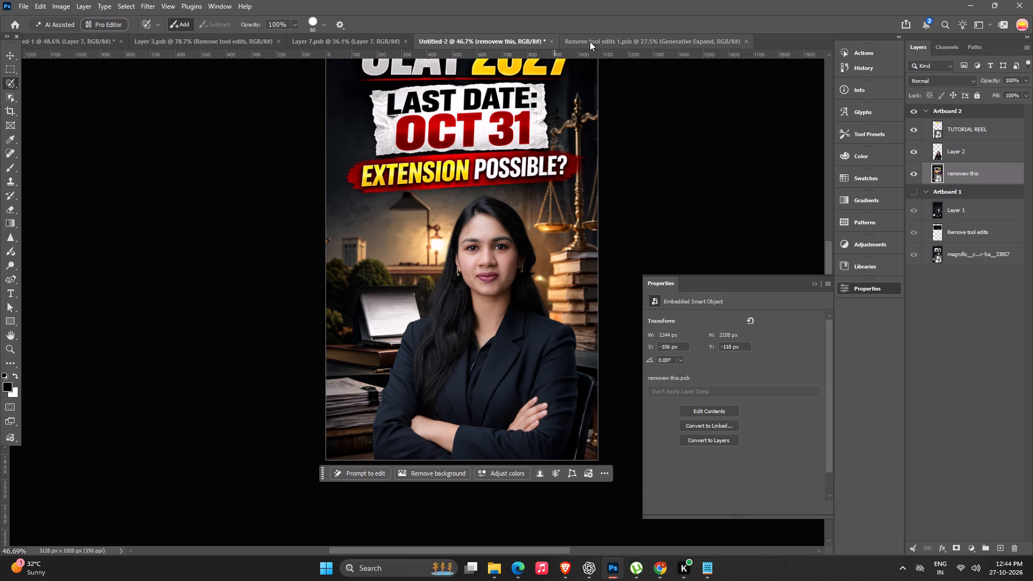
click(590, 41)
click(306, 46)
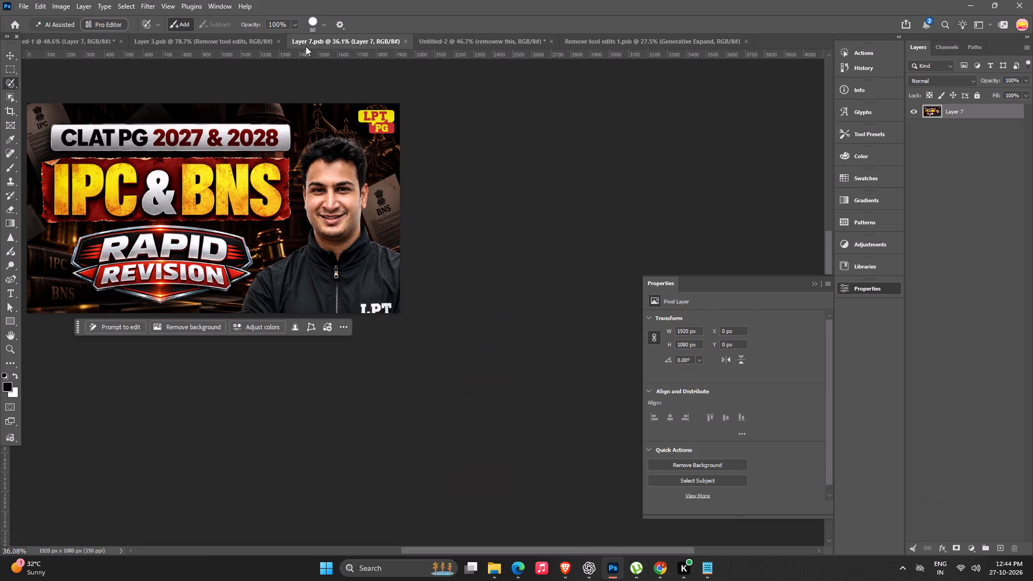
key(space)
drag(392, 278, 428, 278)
Place nlsiu-photo.jpg from the Downloads folder into Untitled-2, accepting the default Camera Raw settings and the default size.
click(493, 570)
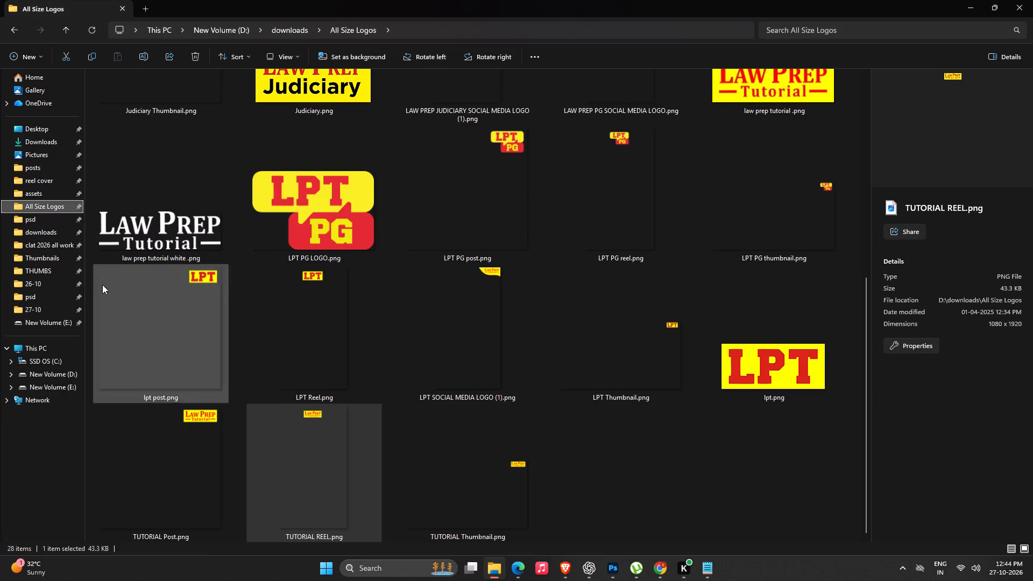
click(34, 140)
drag(34, 140, 60, 145)
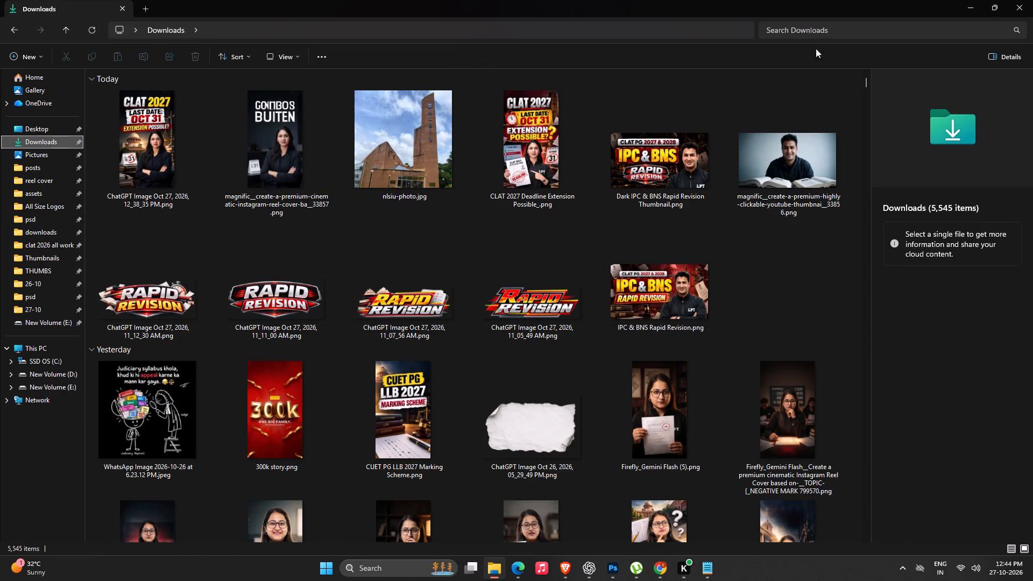
drag(423, 131, 619, 579)
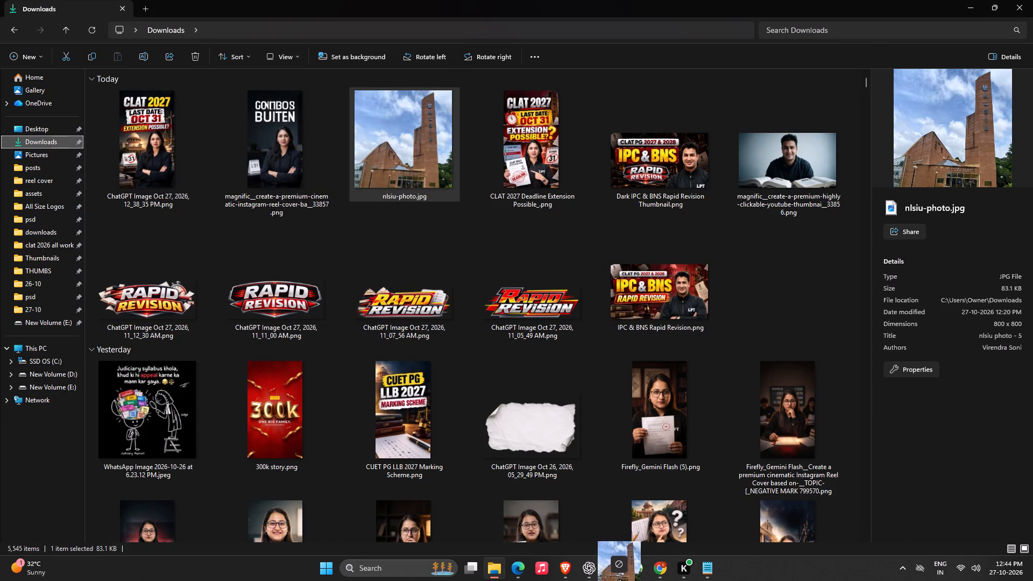
drag(619, 579, 468, 41)
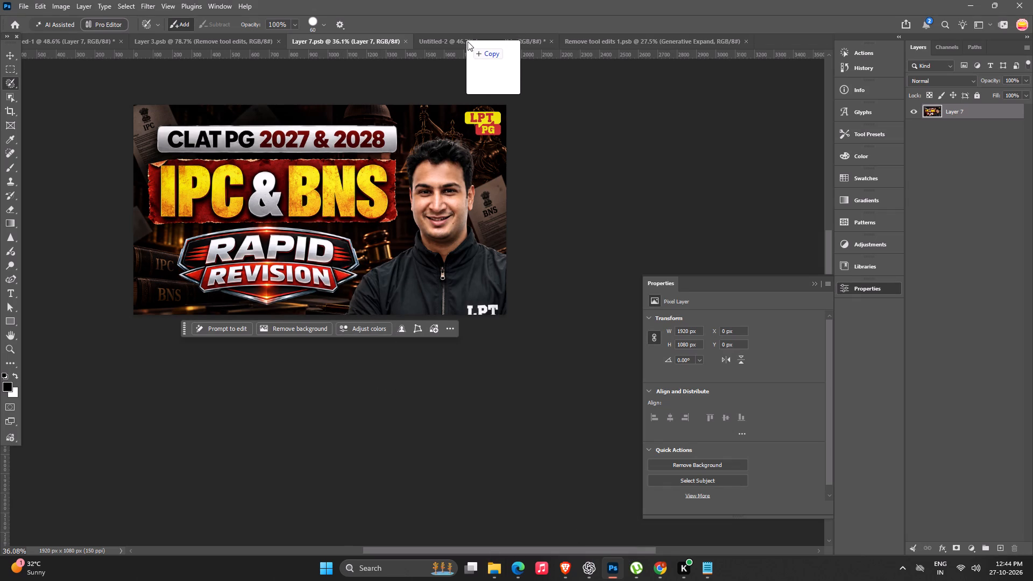
drag(468, 41, 372, 359)
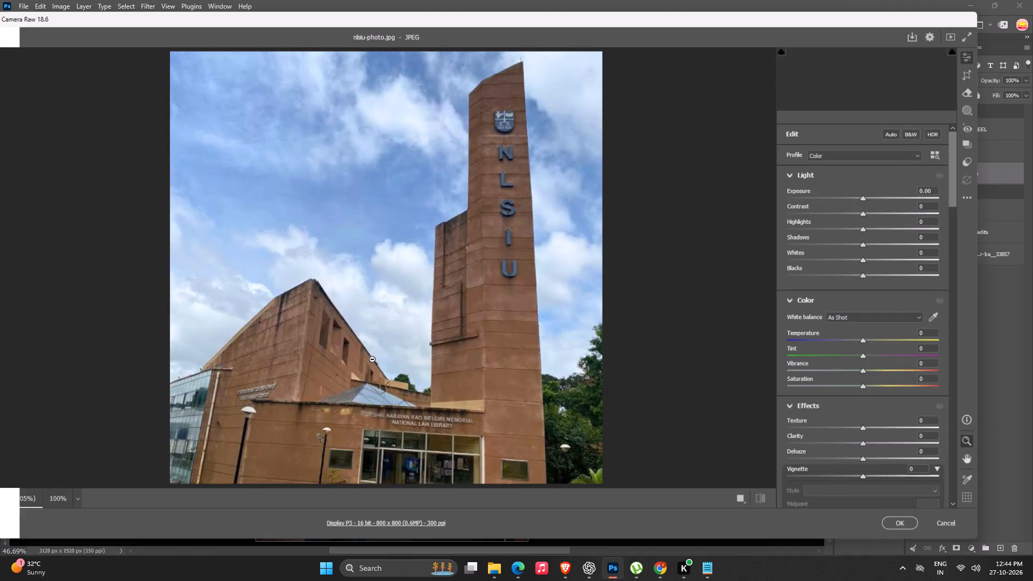
key(Return)
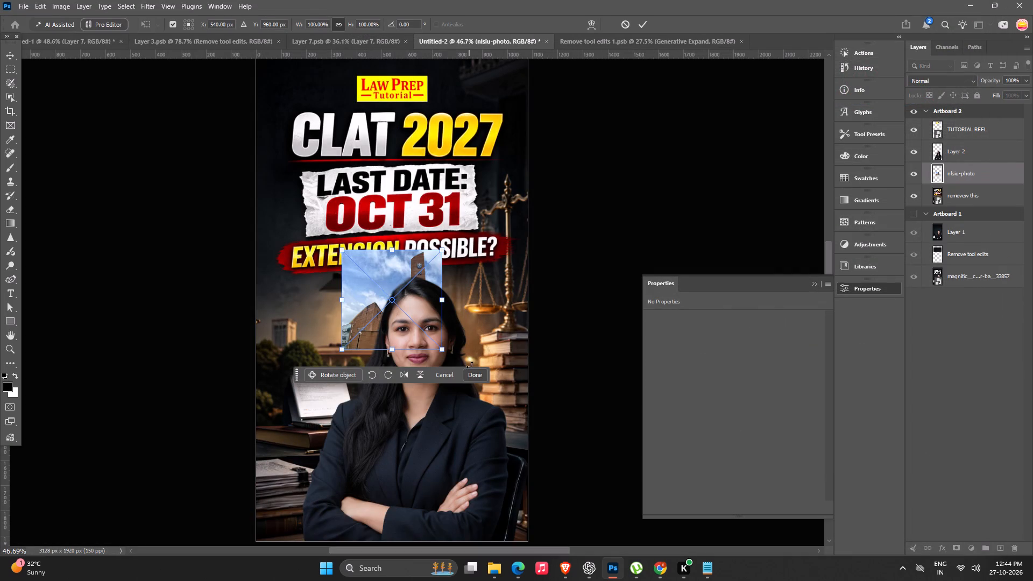
click(472, 375)
Move the NLSIU photo to the left of the woman's face, at X 19 px and Y 862 px.
drag(408, 269, 331, 257)
key(ctrl+z)
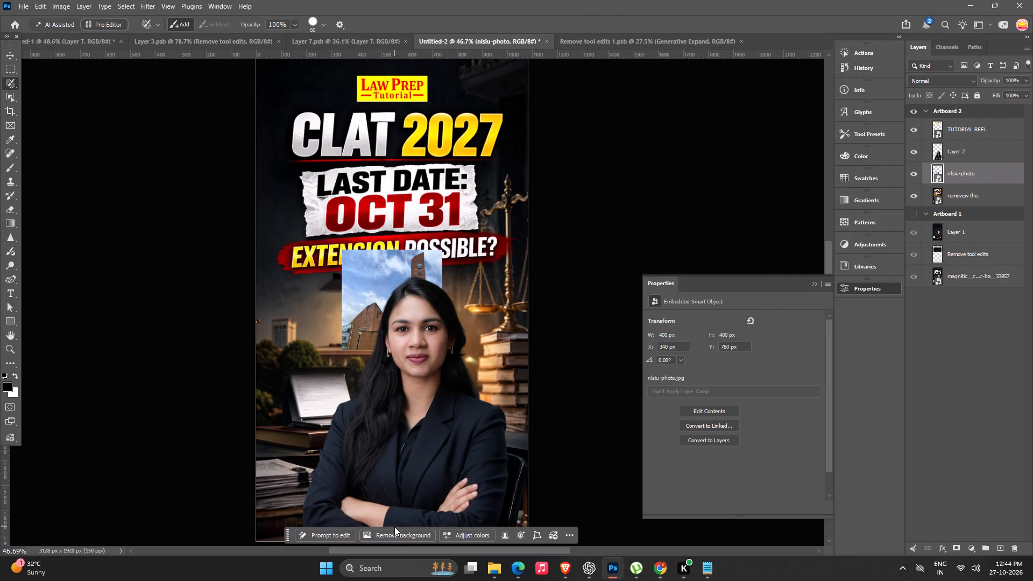
click(391, 549)
key(v)
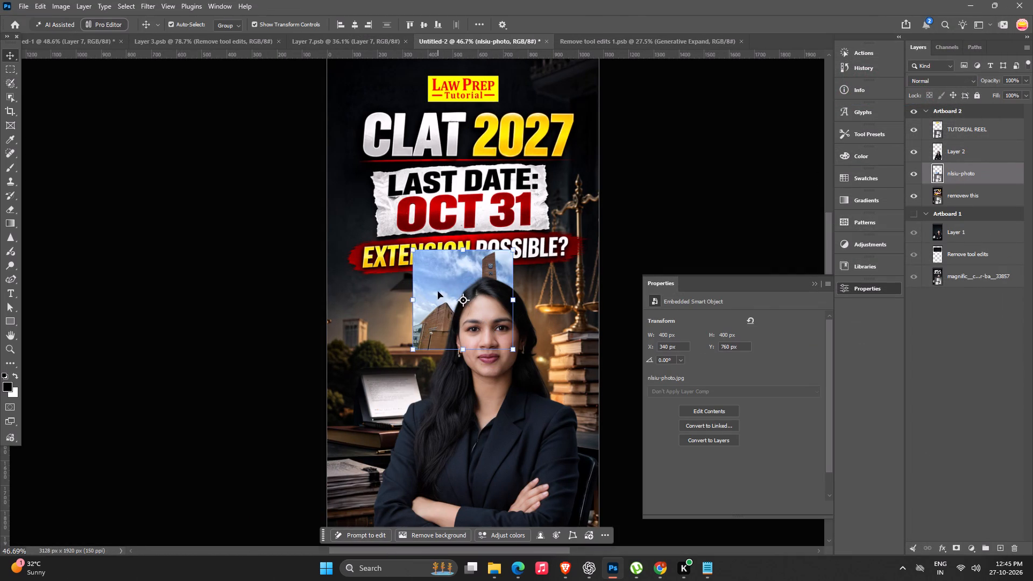
drag(438, 277, 357, 304)
Remove the background from the NLSIU photo, keeping only the building.
click(433, 535)
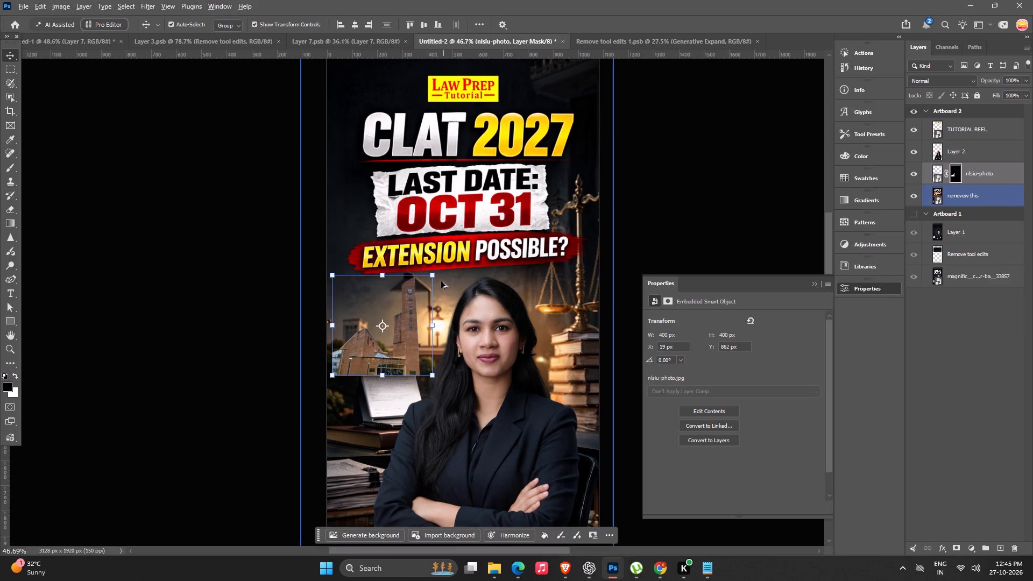
Enlarge the NLSIU building to 972 × 972 px and position it behind the woman's shoulder at X -435 px, Y 810 px.
alt+drag(434, 278, 544, 269)
drag(466, 321, 437, 389)
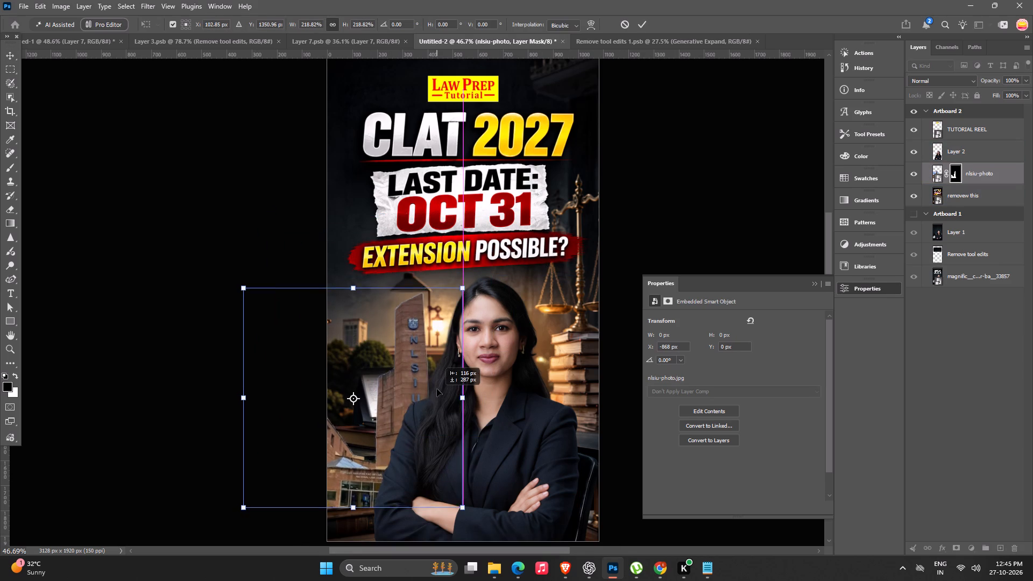
drag(437, 389, 455, 376)
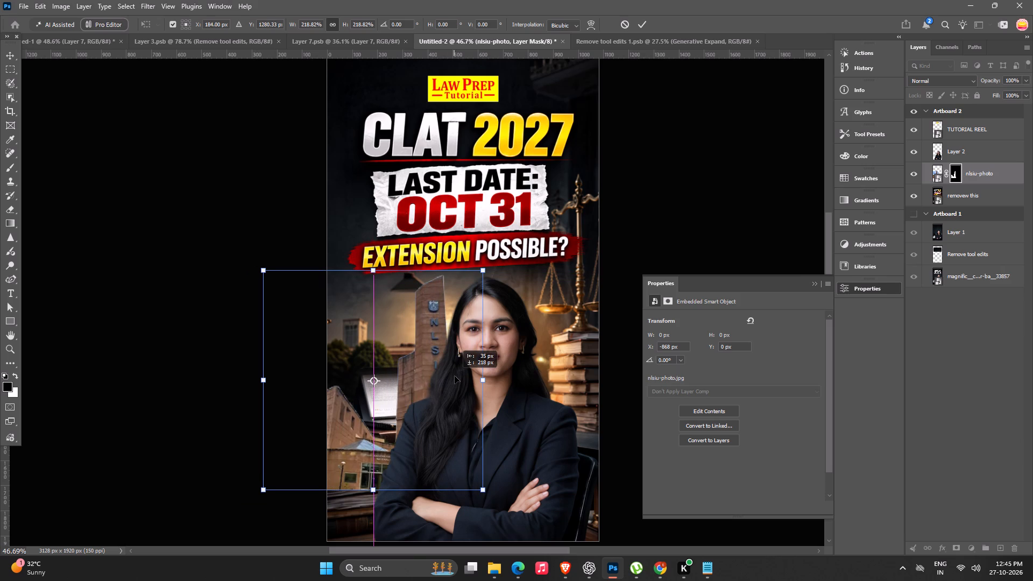
drag(455, 376, 417, 378)
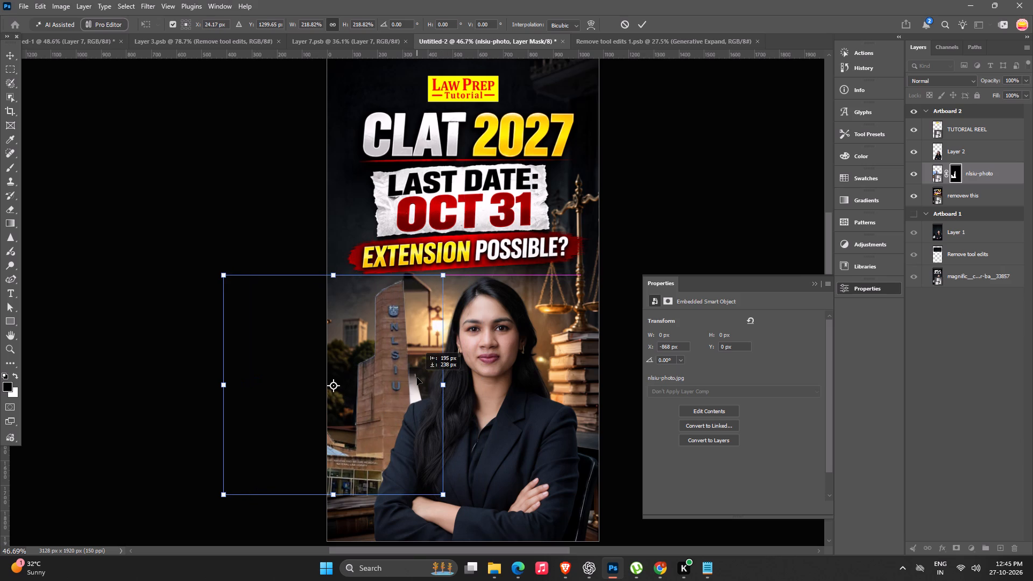
drag(417, 378, 418, 379)
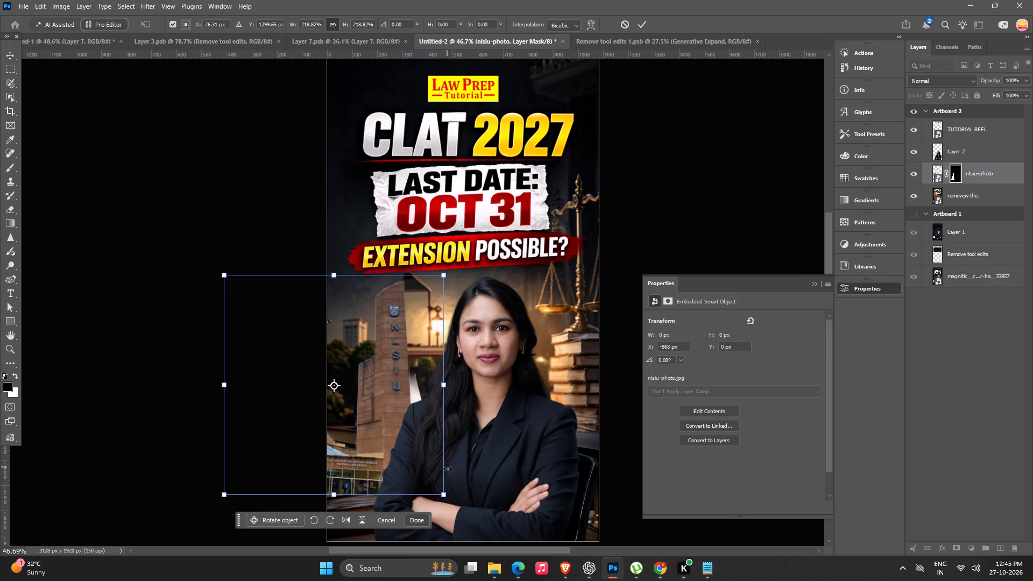
alt+drag(445, 491, 532, 520)
drag(425, 358, 380, 402)
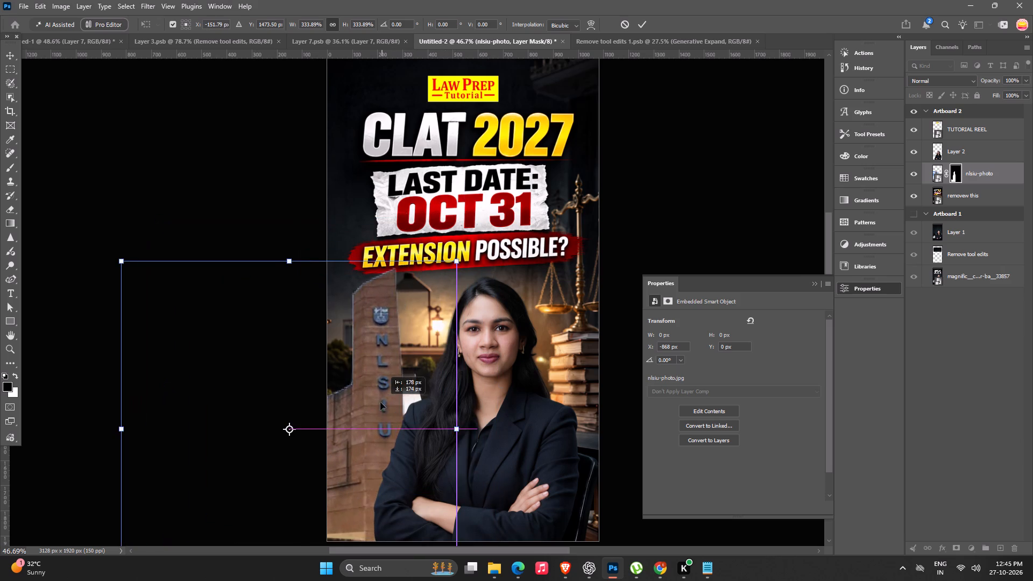
drag(380, 402, 394, 396)
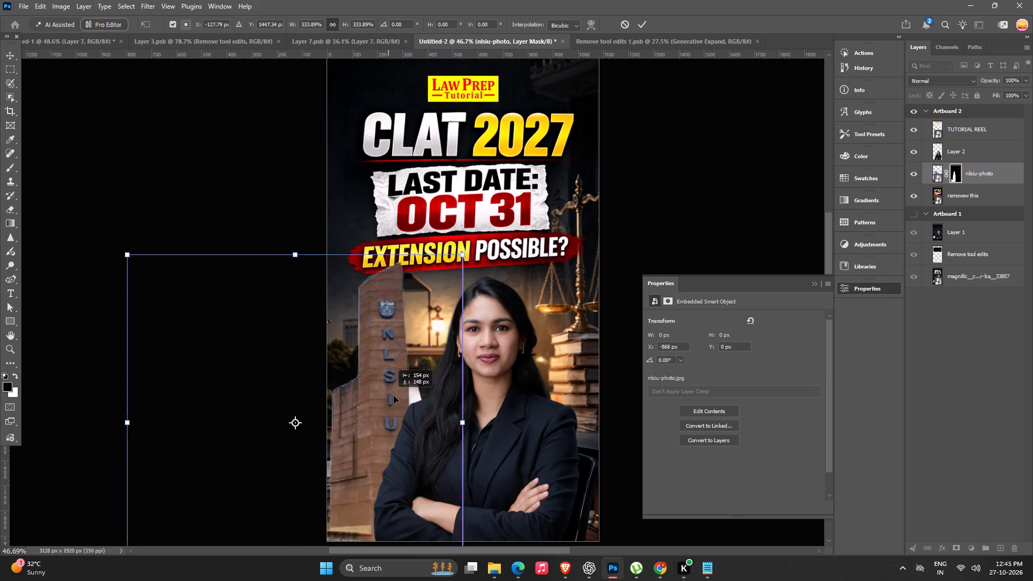
drag(394, 396, 406, 399)
alt+drag(482, 265, 419, 278)
drag(371, 366, 387, 331)
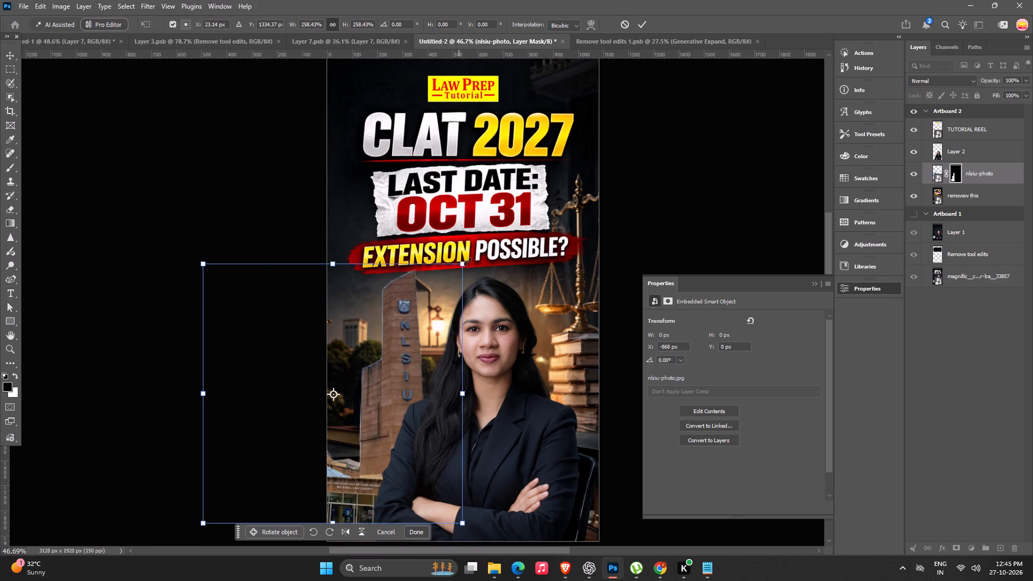
alt+drag(465, 262, 443, 265)
drag(446, 334, 451, 324)
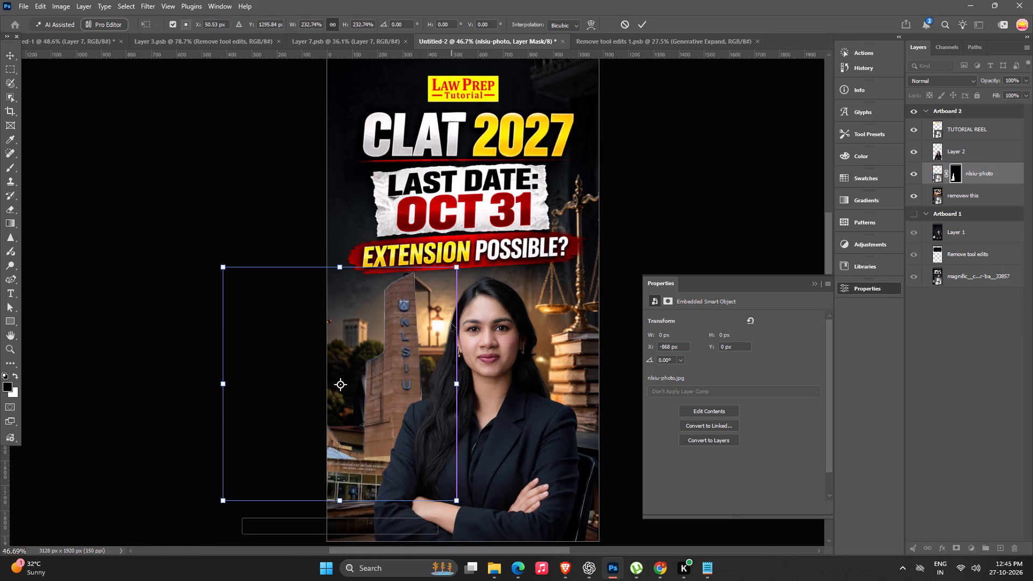
alt+drag(459, 267, 470, 267)
key(Return)
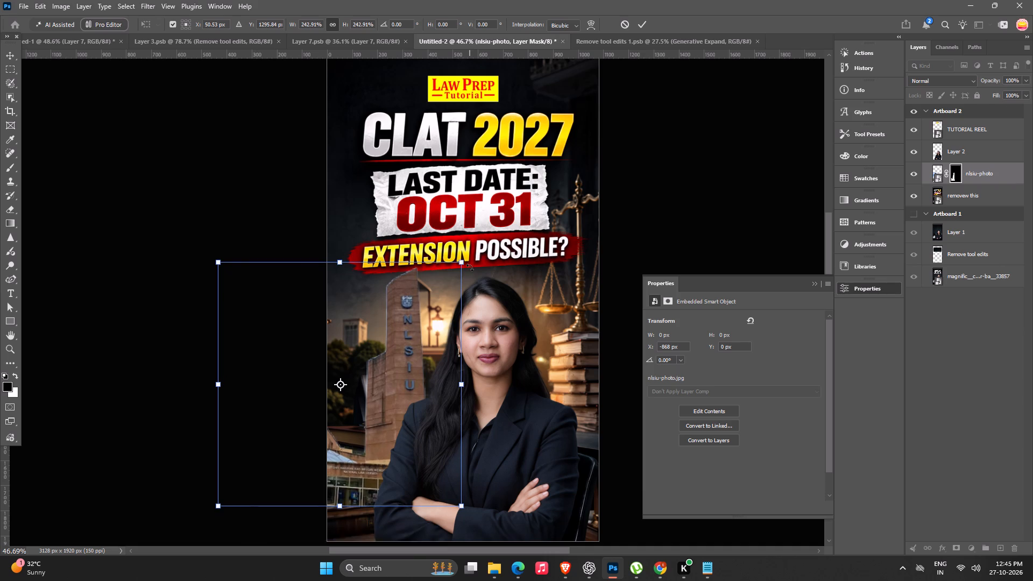
click(674, 140)
Apply a Camera Raw filter to the nlsiu-photo layer with Temperature +33, Contrast +25 and Exposure +0.30.
alt+scroll(643, 191, down, 6)
key(space)
key(space)
key(space)
key(space)
drag(487, 297, 388, 318)
click(381, 319)
click(394, 342)
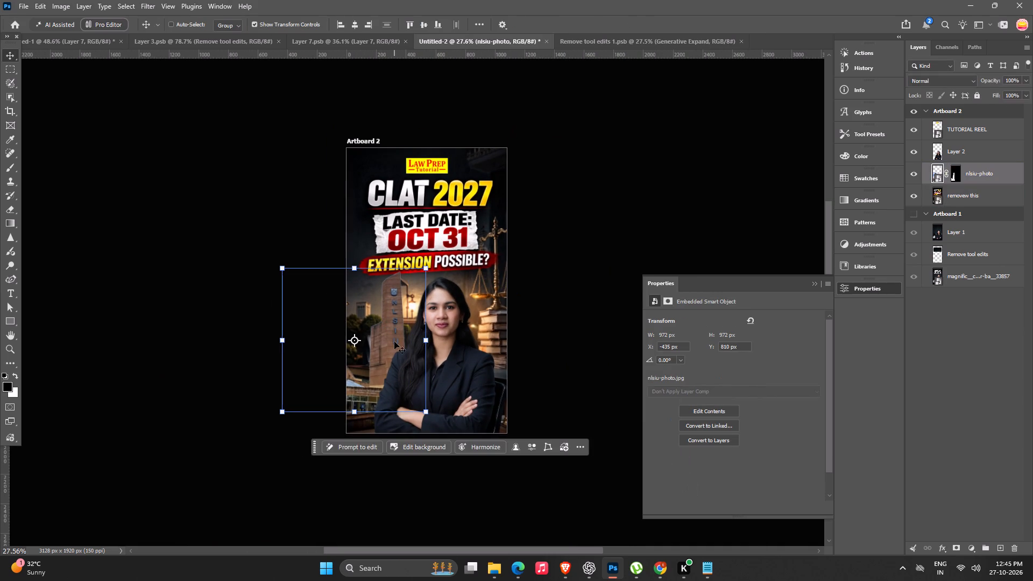
key(ctrl+shift+a)
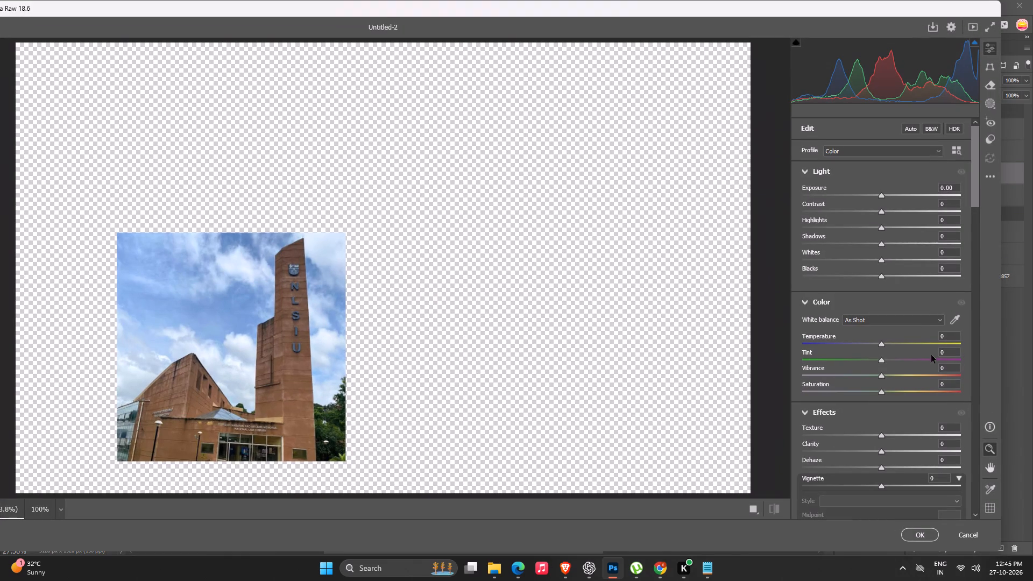
drag(882, 343, 896, 343)
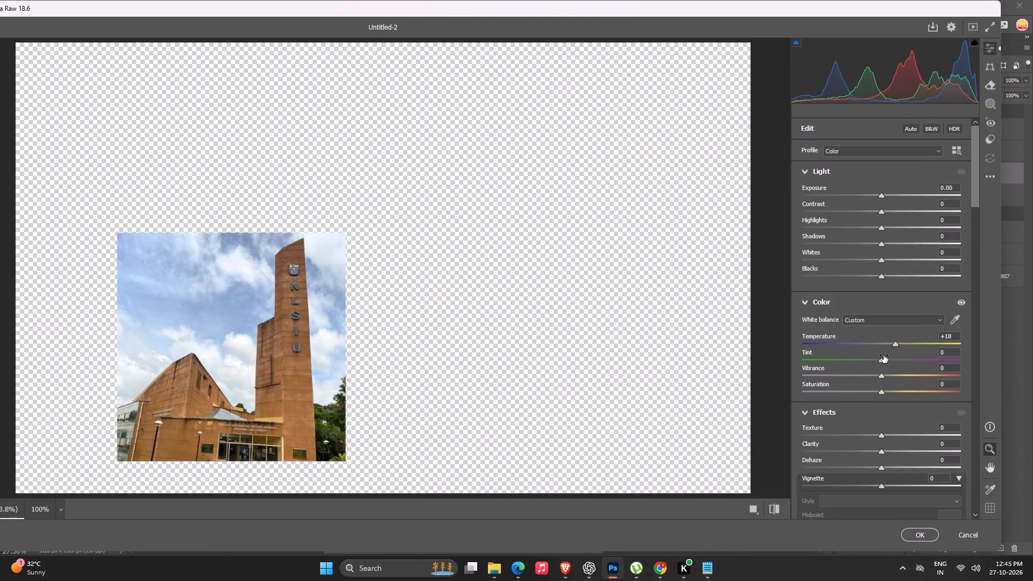
drag(883, 361, 871, 362)
key(ctrl+z)
drag(900, 345, 907, 346)
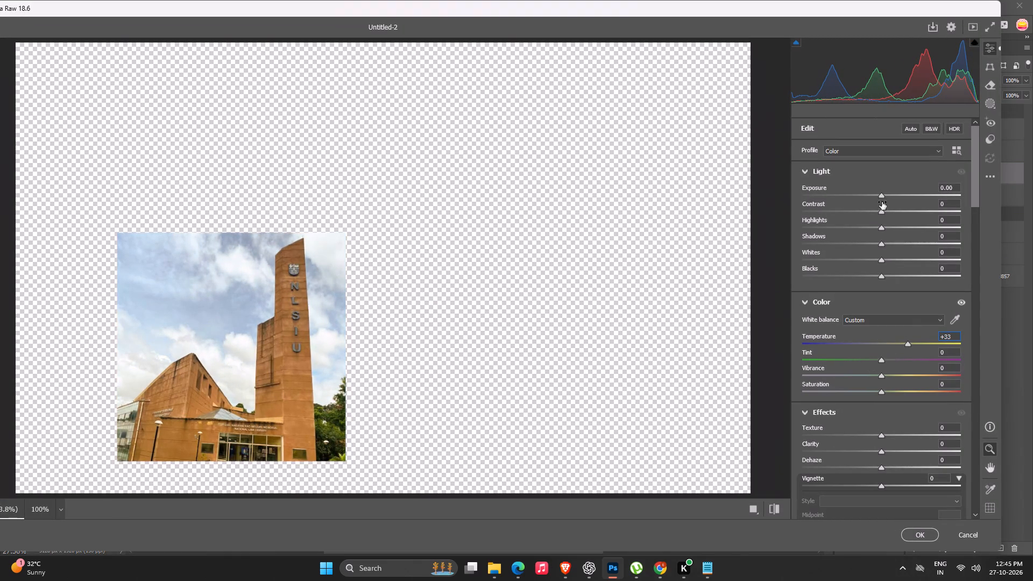
drag(882, 199, 901, 194)
drag(886, 209, 903, 205)
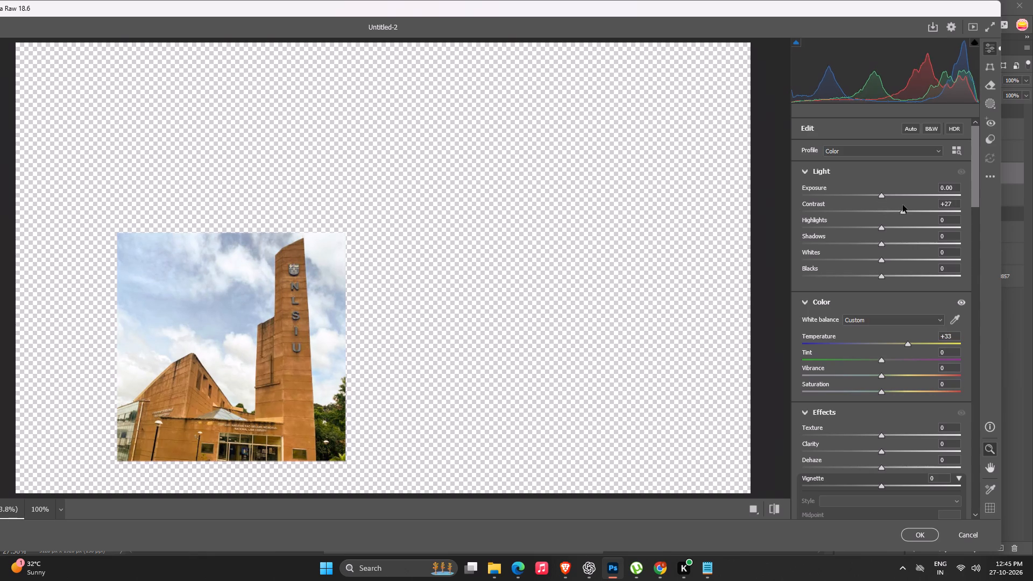
drag(903, 205, 899, 205)
drag(882, 197, 887, 196)
key(Return)
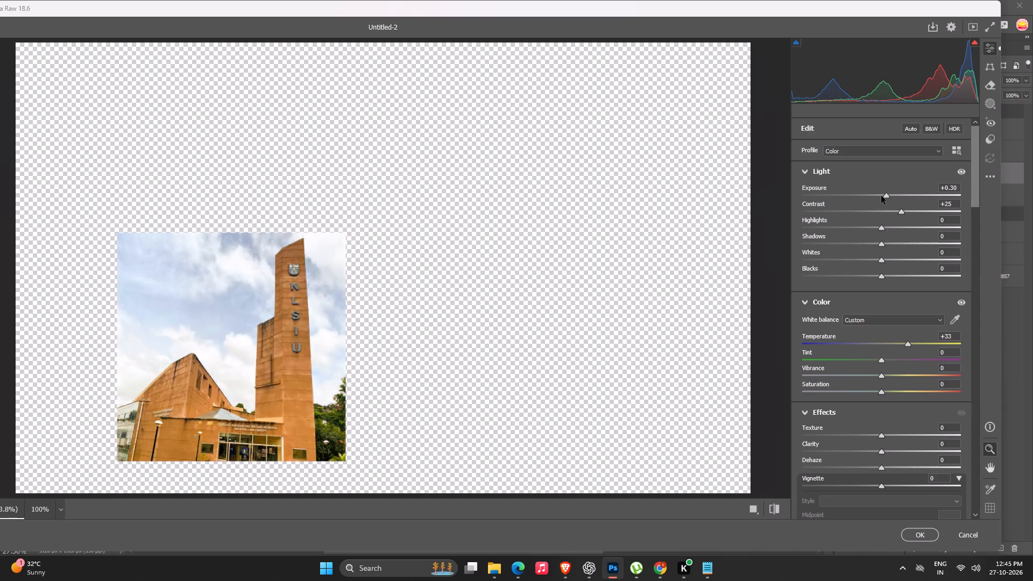
click(685, 132)
Convert the masked and filtered nlsiu-photo layer into a single smart object.
alt+scroll(406, 332, up, 2)
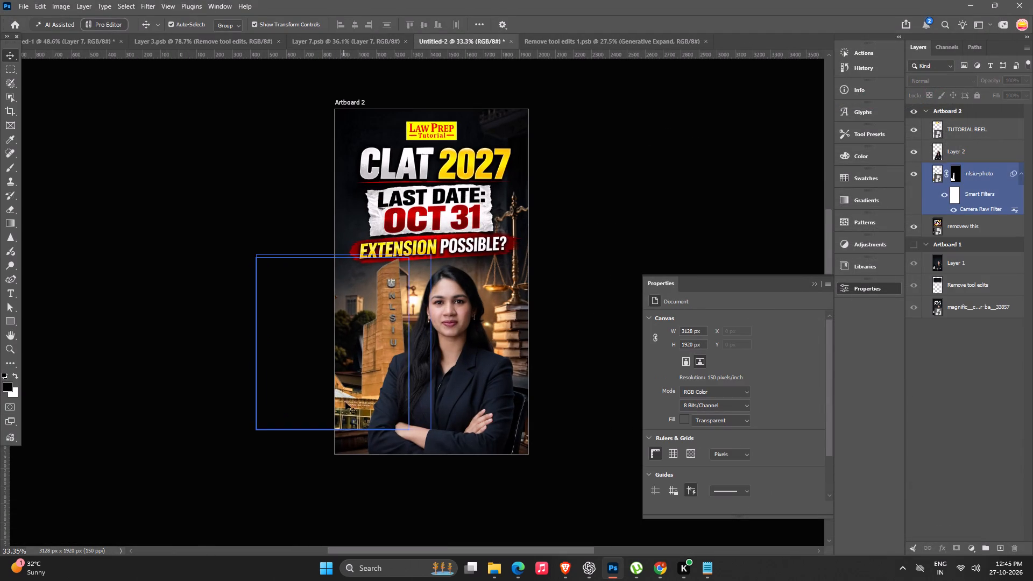
click(384, 365)
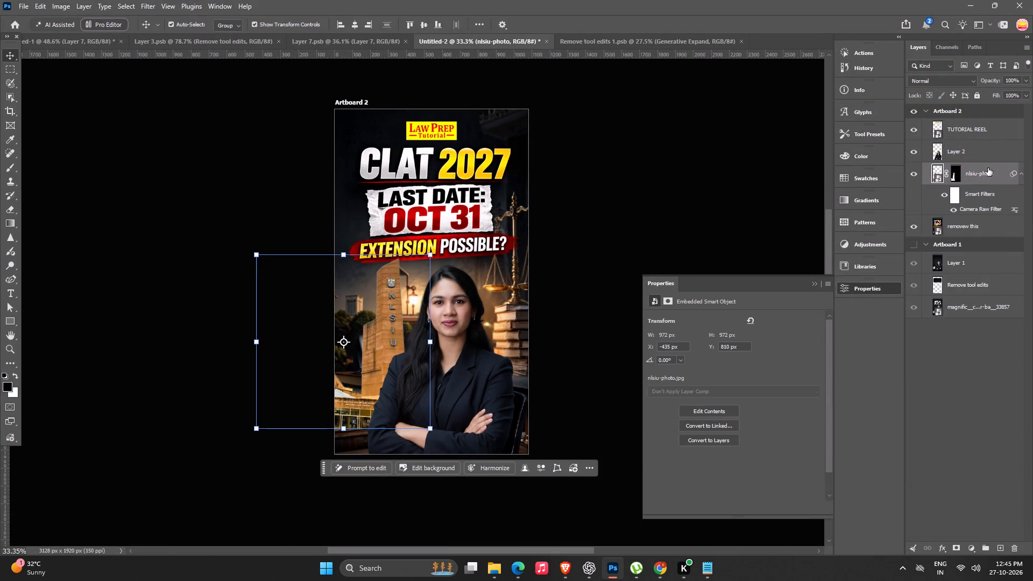
right_click(988, 168)
click(939, 386)
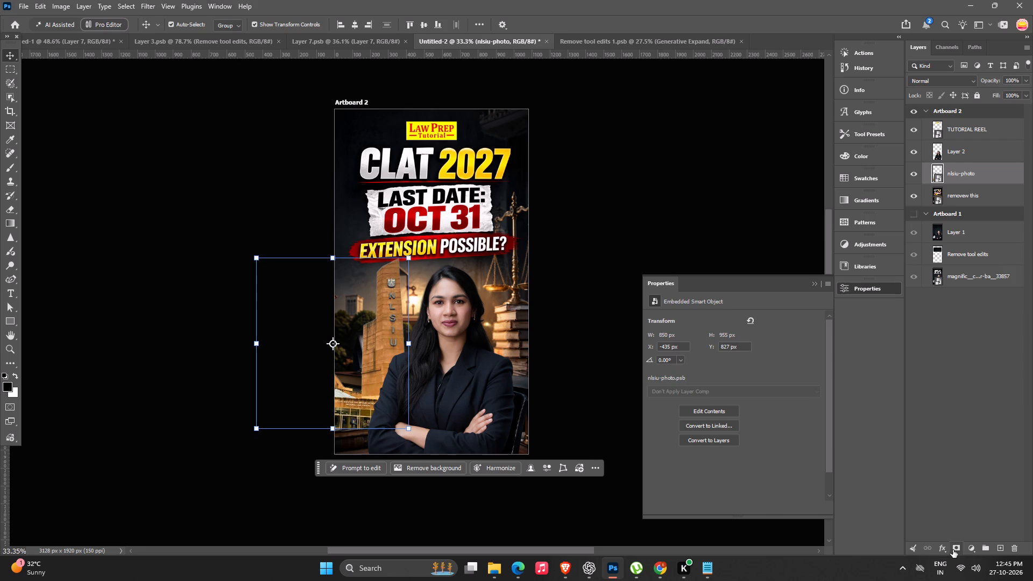
Add a layer mask to nlsiu-photo and fade out the building's lower part over the books with a 500 px brush.
click(953, 548)
key(b)
drag(315, 435, 301, 452)
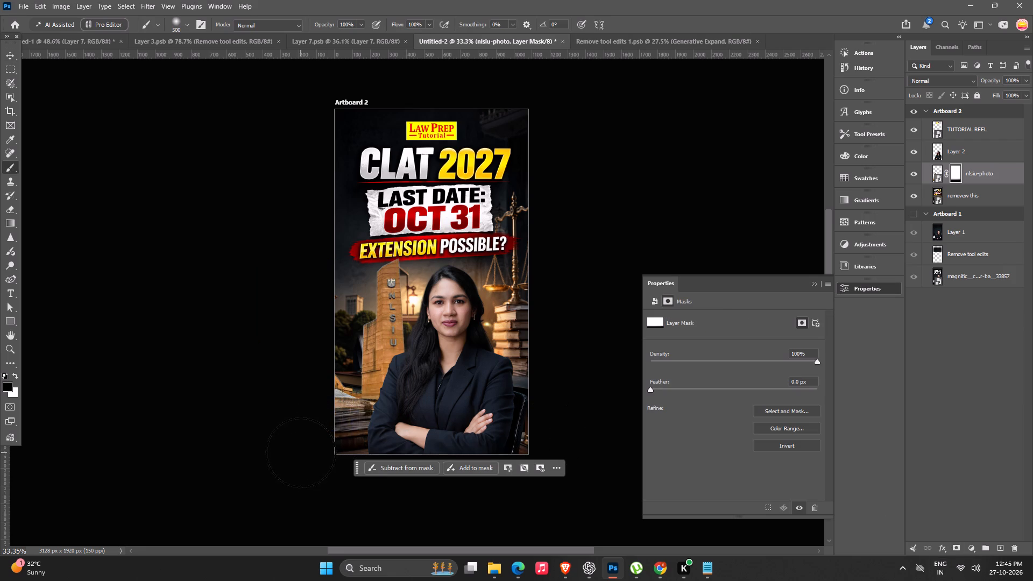
key(space)
key(space)
key(space)
drag(366, 401, 351, 407)
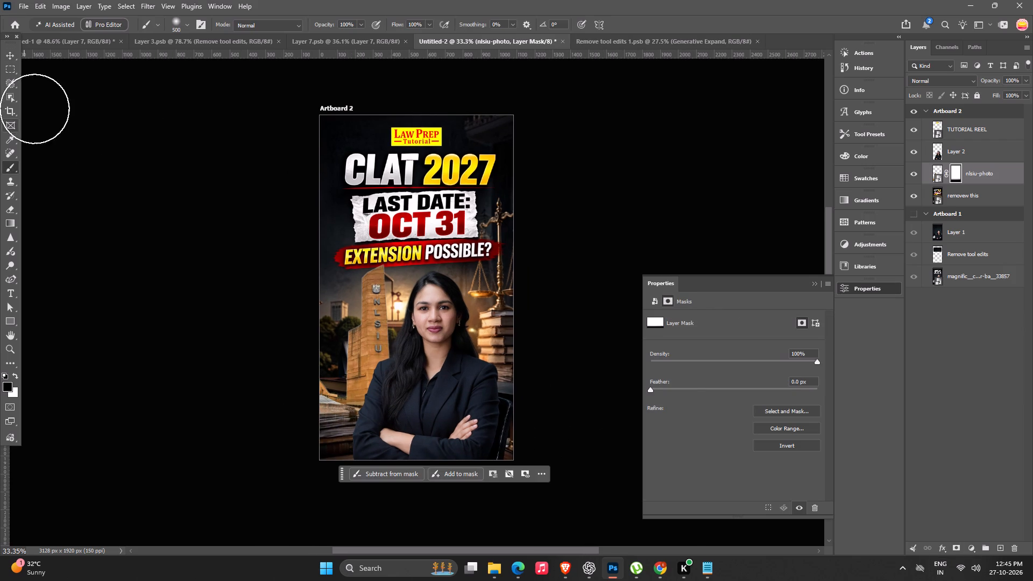
click(9, 54)
click(88, 186)
Enlarge the removew this background layer to 1268 × 2200 px and position it at X -146 px, Y -67 px.
alt+scroll(417, 275, up, 3)
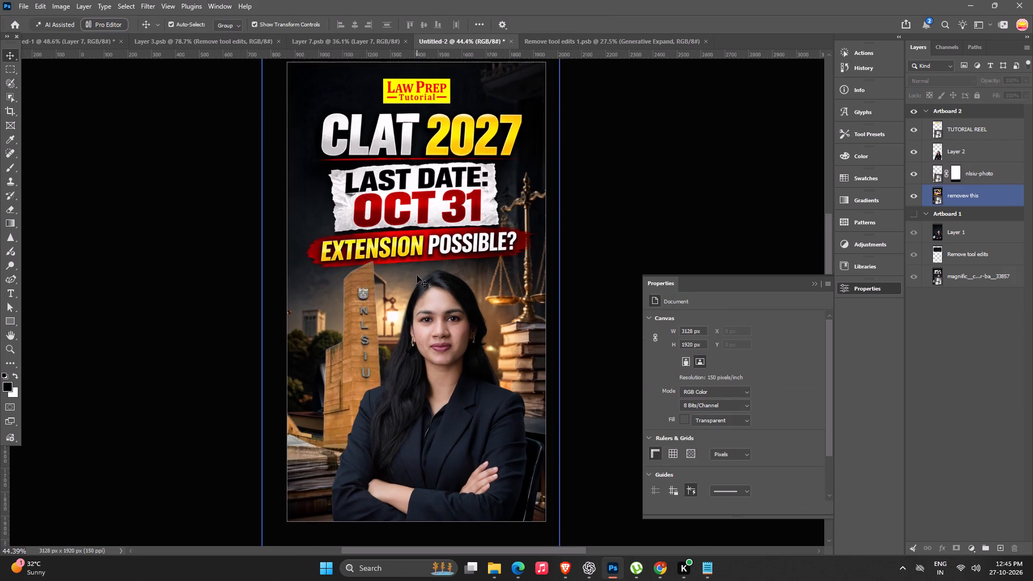
key(space)
drag(417, 275, 423, 314)
click(441, 257)
alt+drag(568, 74, 569, 74)
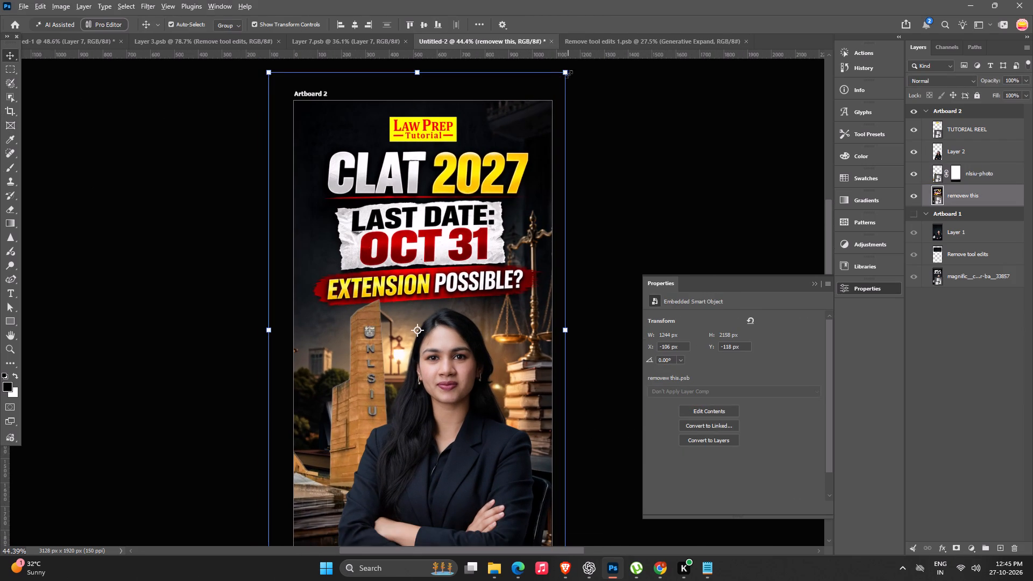
alt+drag(569, 74, 579, 74)
drag(539, 124, 519, 142)
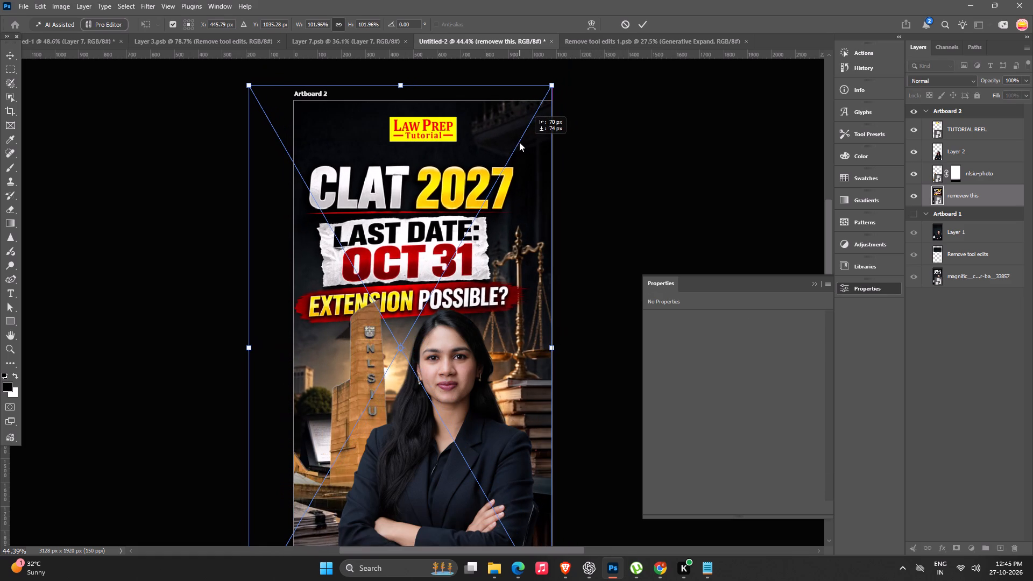
drag(519, 142, 522, 141)
alt+scroll(607, 224, down, 6)
click(667, 174)
alt+scroll(582, 366, up, 2)
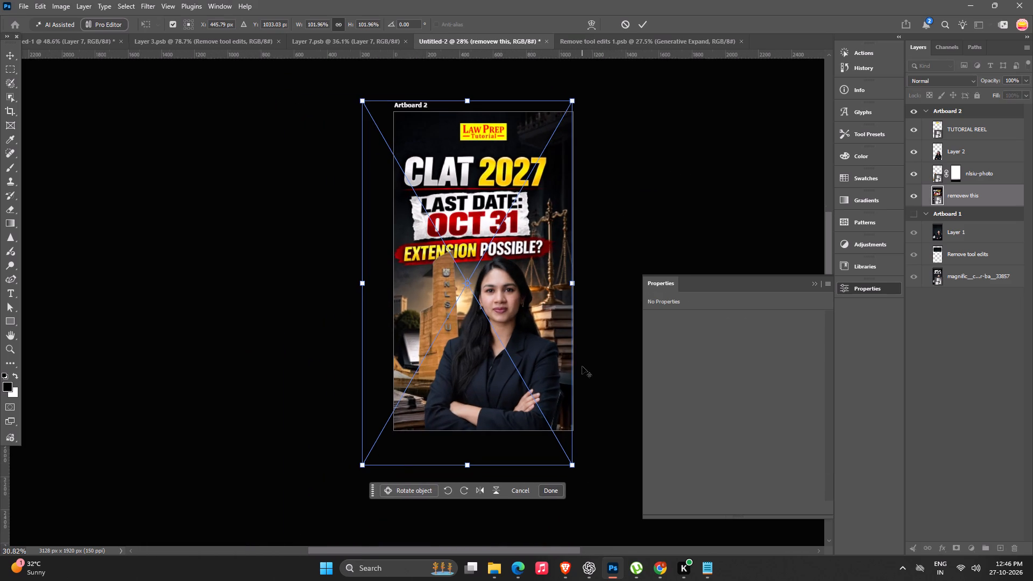
key(ctrl+z)
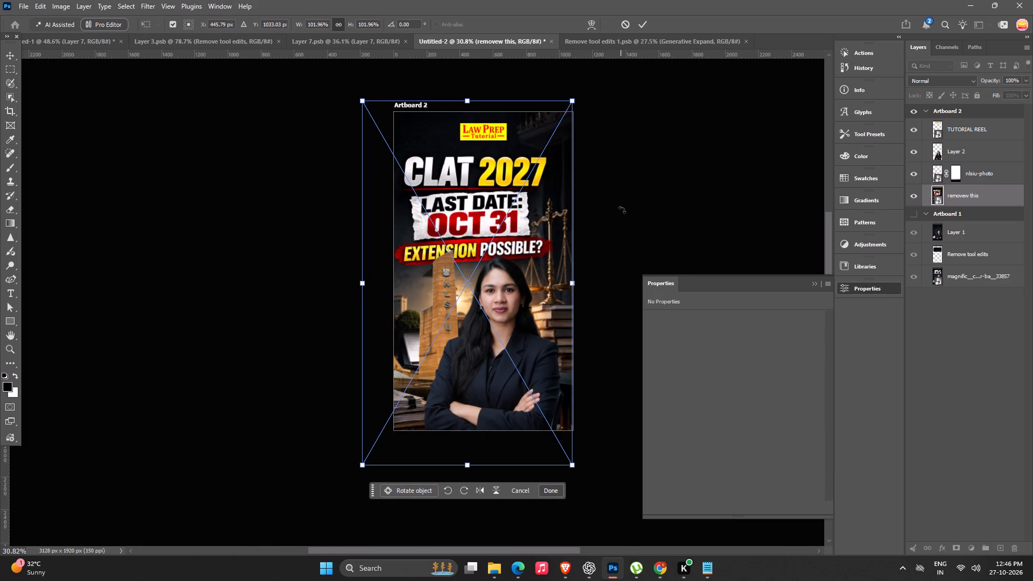
key(Return)
drag(497, 185, 506, 186)
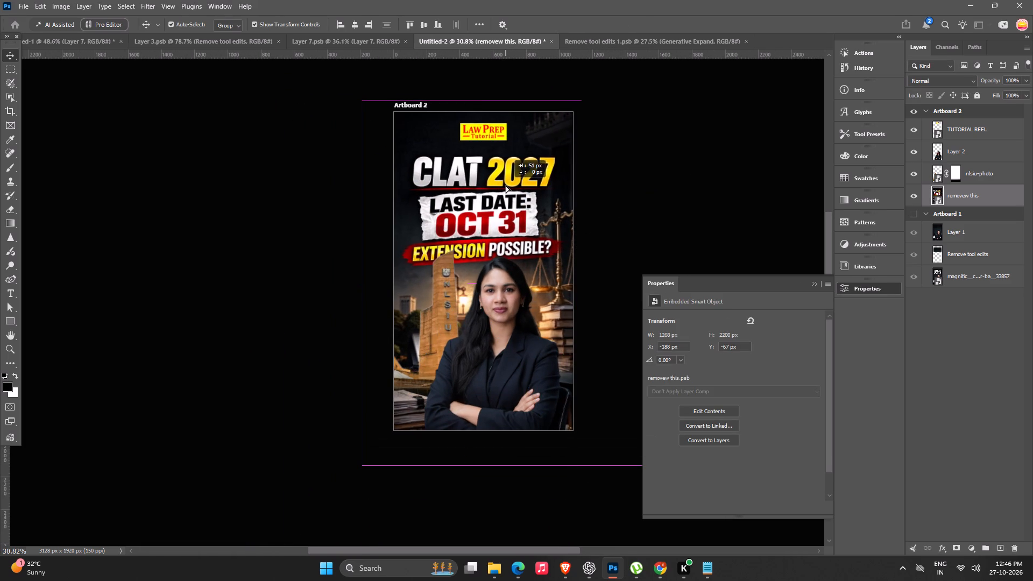
drag(506, 186, 504, 184)
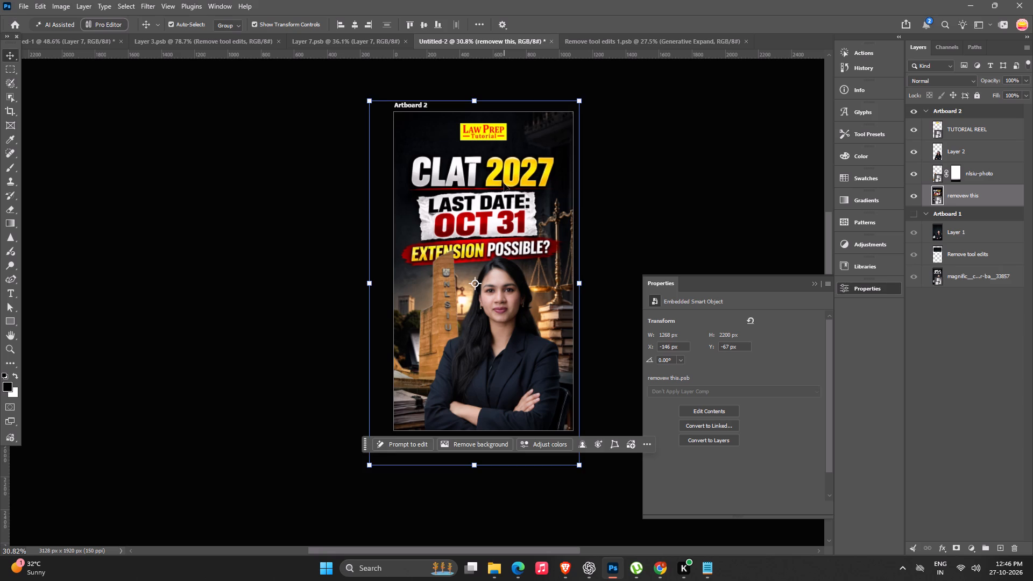
key(Return)
click(670, 154)
Move the NLSIU building down clear of the EXTENSION POSSIBLE? banner, to X -425 px and Y 930 px.
key(space)
key(space)
key(space)
key(space)
drag(607, 287, 607, 249)
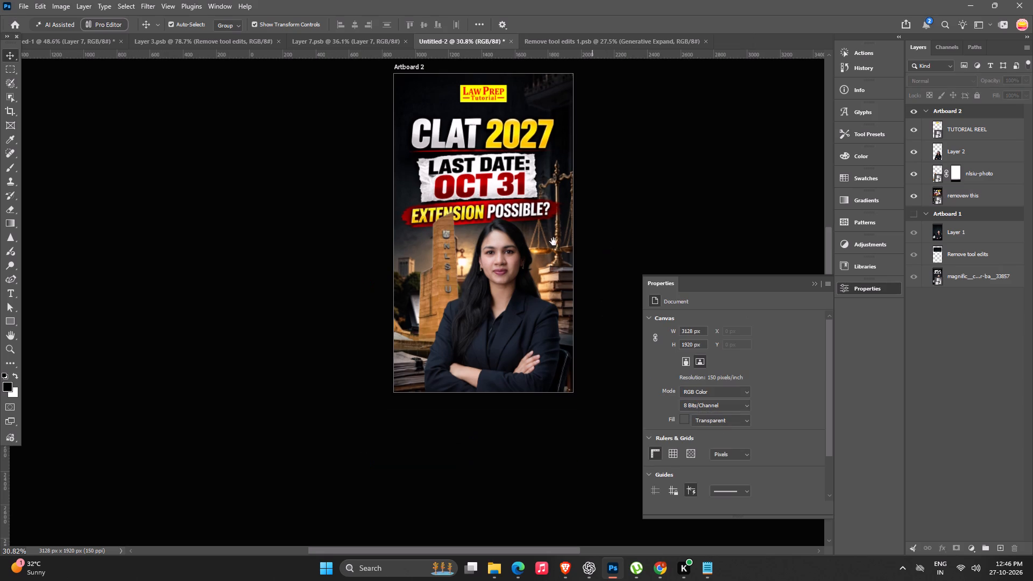
drag(447, 261, 445, 279)
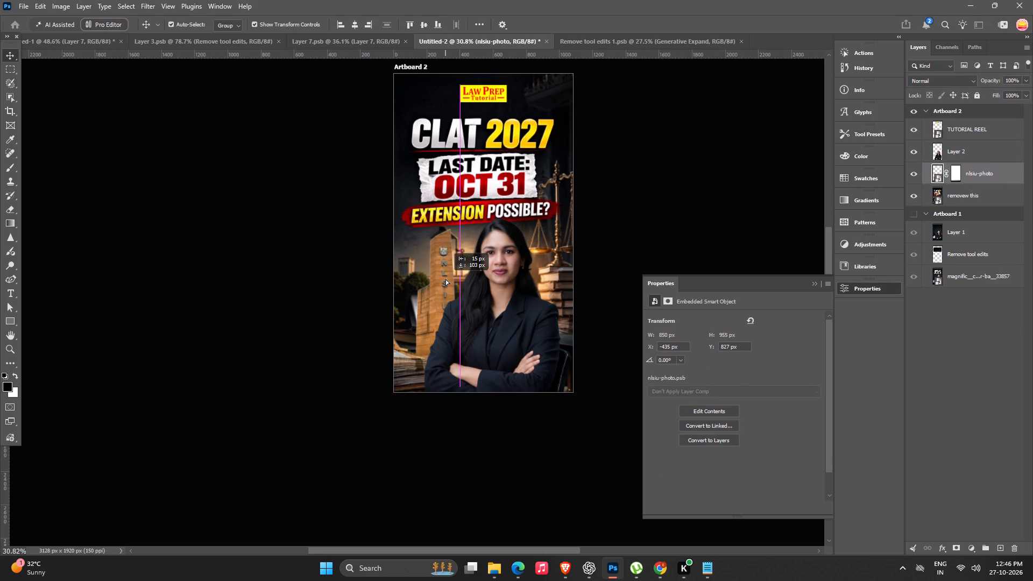
drag(445, 279, 449, 279)
key(Return)
click(732, 188)
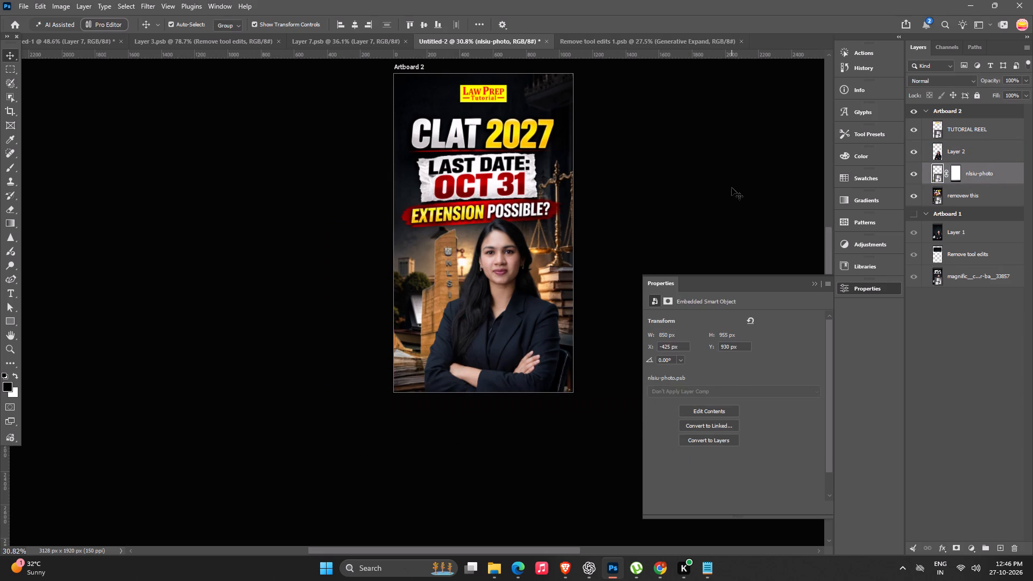
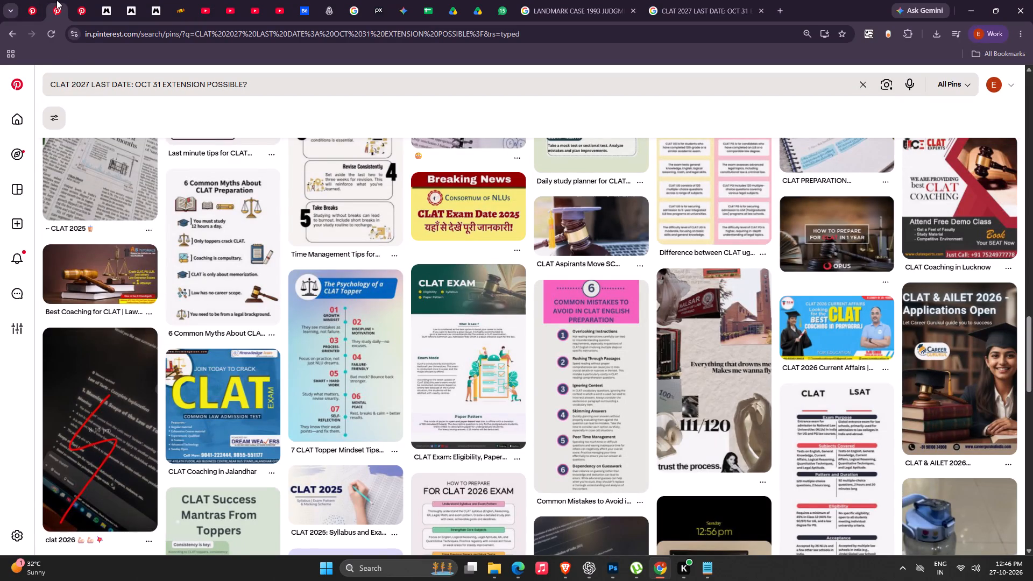
Copy the black grainy texture image from the open Pinterest pin and paste it into the reel cover in Photoshop.
click(82, 4)
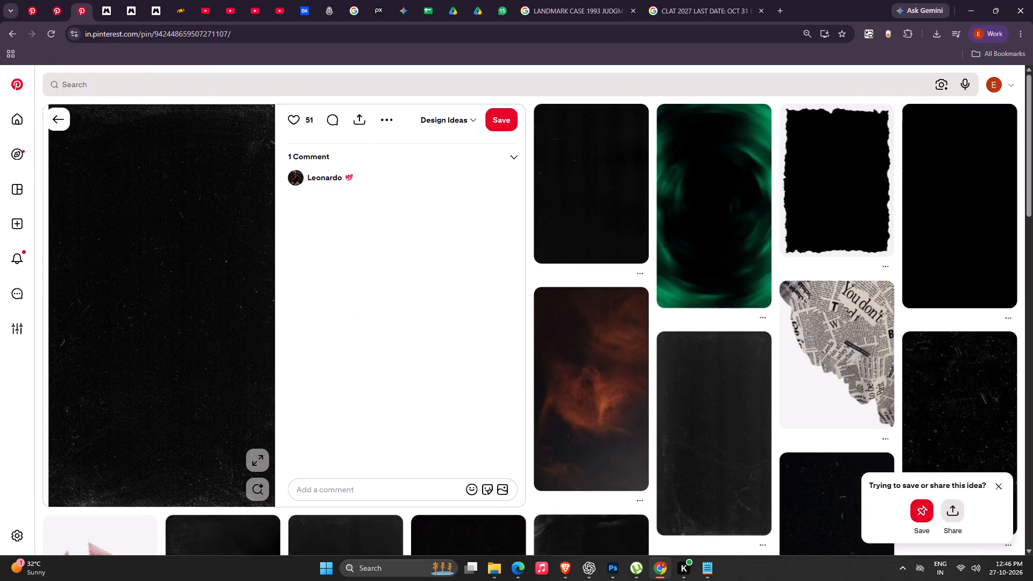
right_click(153, 264)
click(191, 304)
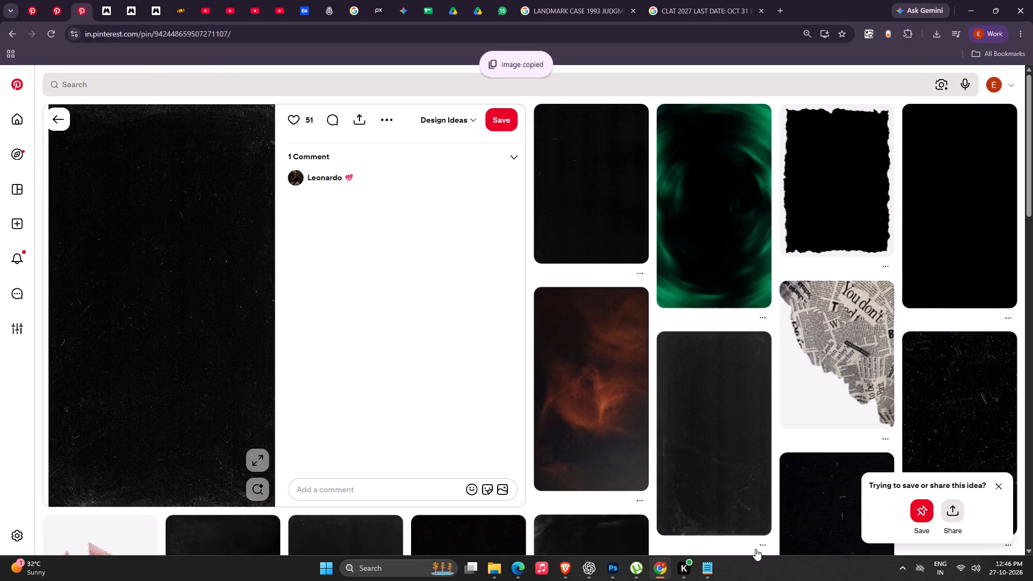
click(616, 576)
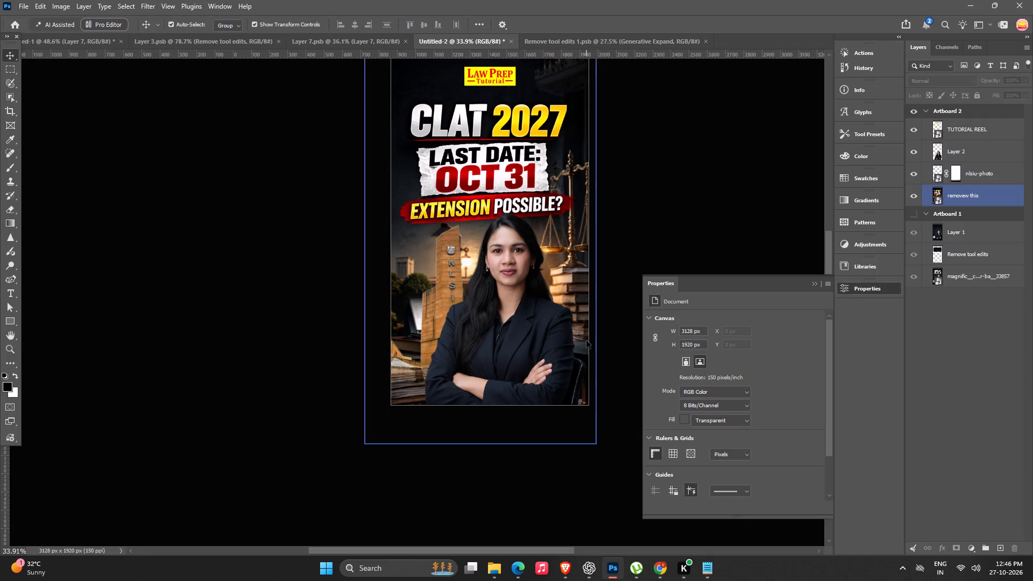
key(ctrl+v)
Enlarge the pasted black texture to 1428 × 2538 px and position it at X -174 px, Y -339 px.
click(532, 165)
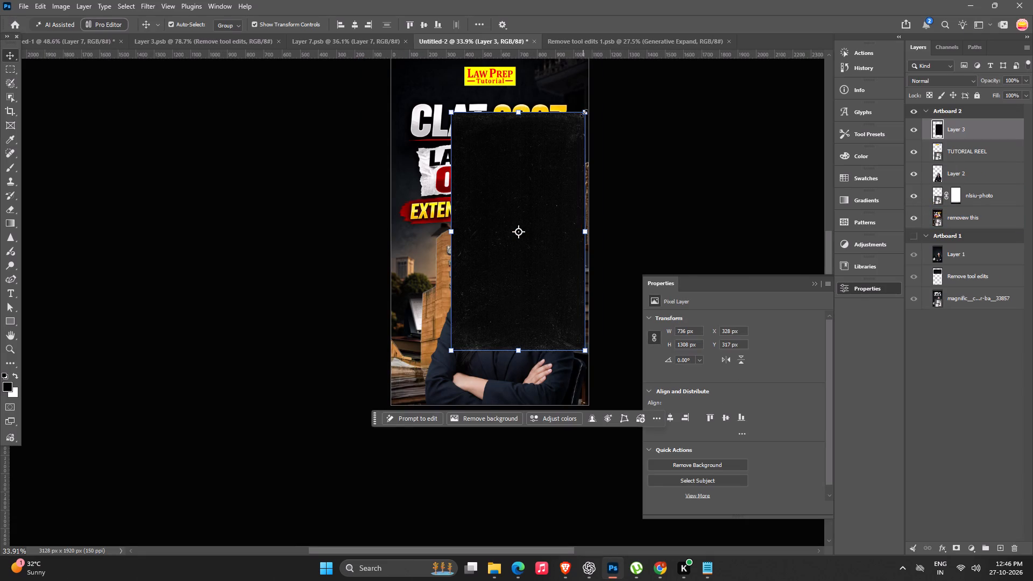
alt+drag(584, 113, 709, 53)
drag(620, 152, 588, 147)
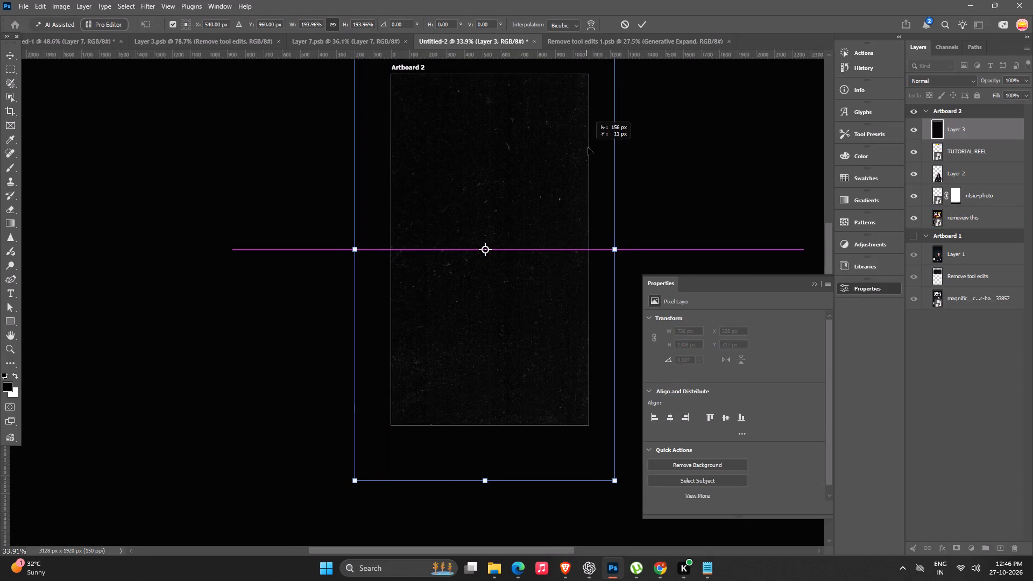
drag(588, 147, 591, 147)
key(Return)
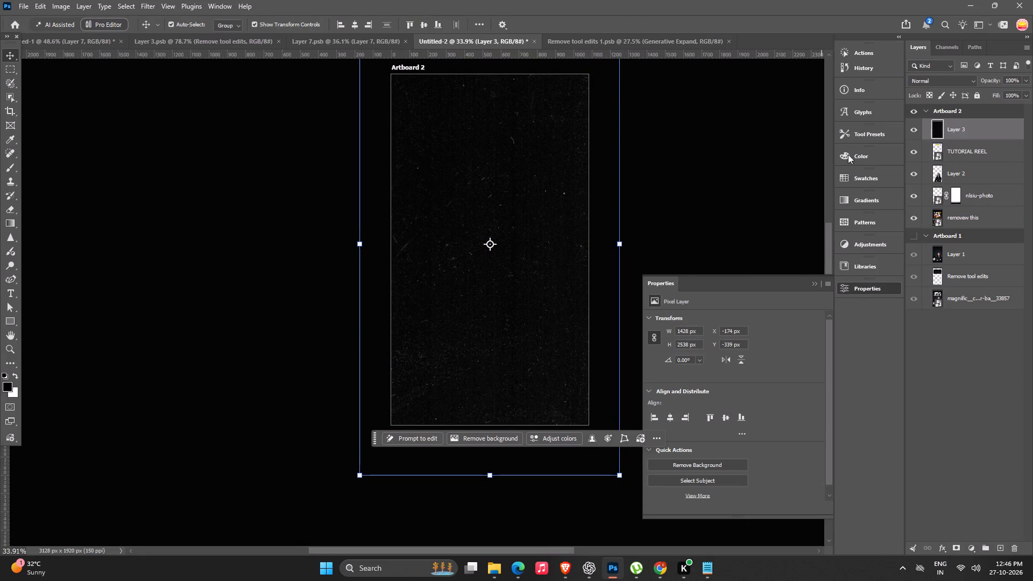
Add a layer mask to the texture layer and brush it away over the headline at 500 px and the logo at 250 px.
click(959, 546)
key(b)
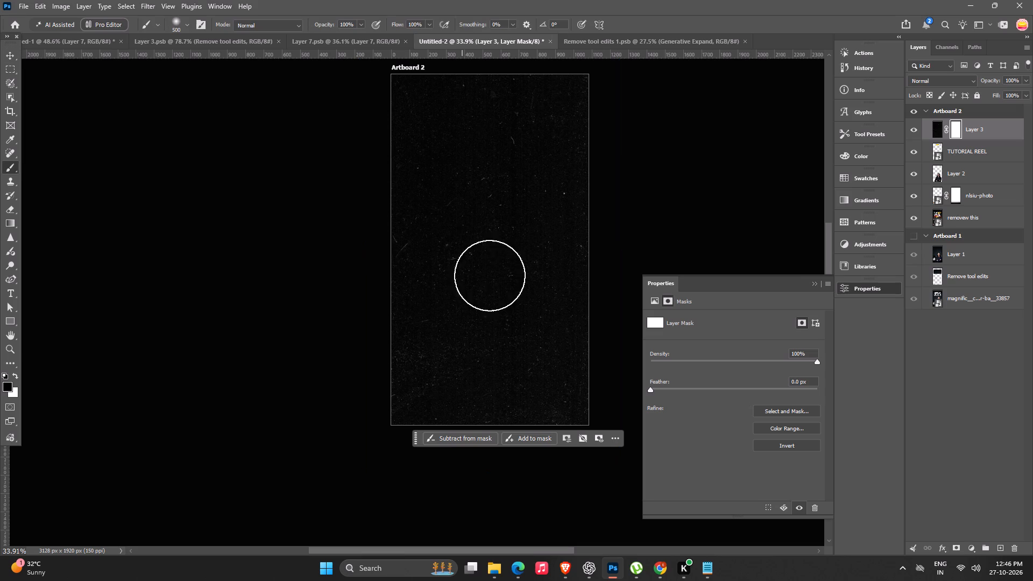
drag(478, 183, 493, 164)
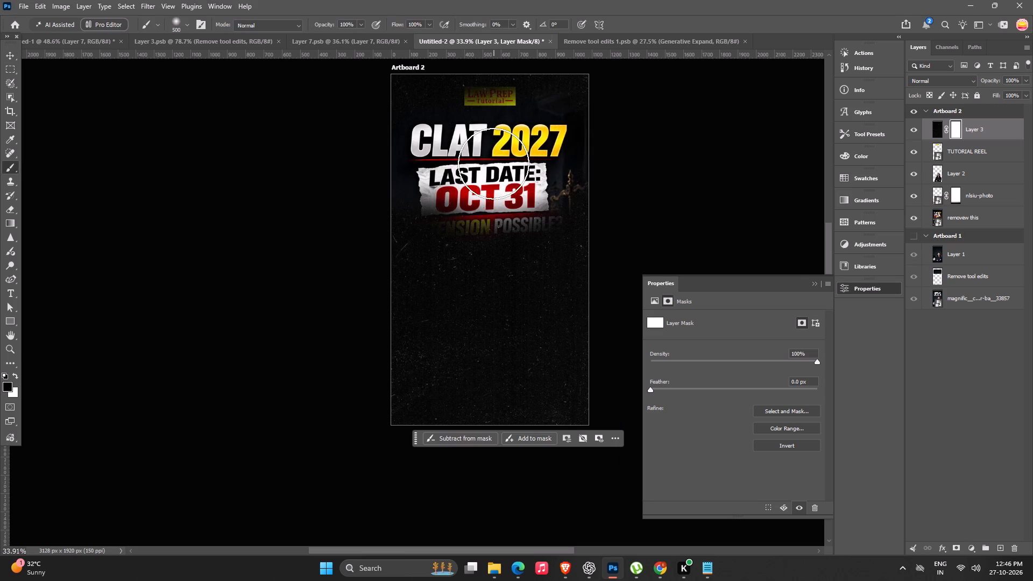
key(bracketleft)
key(bracketleft)
key(bracketleft)
drag(472, 98, 508, 99)
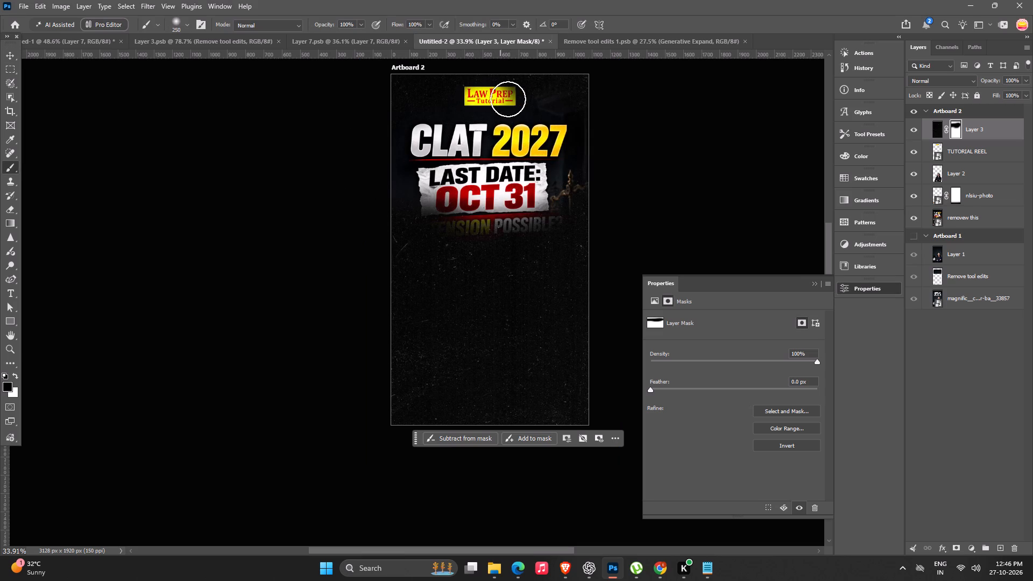
drag(508, 99, 508, 104)
drag(430, 221, 562, 236)
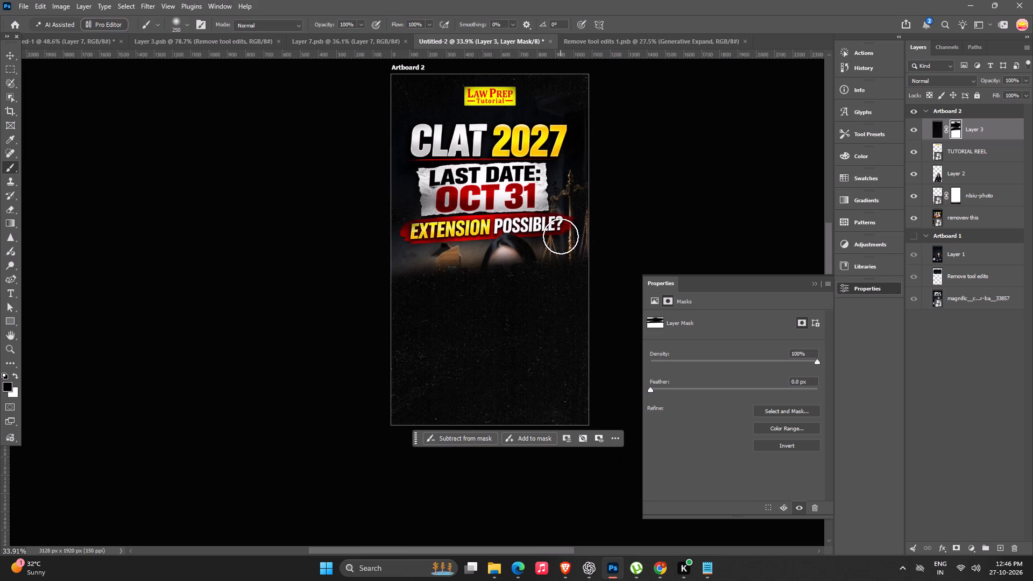
key(ctrl+z)
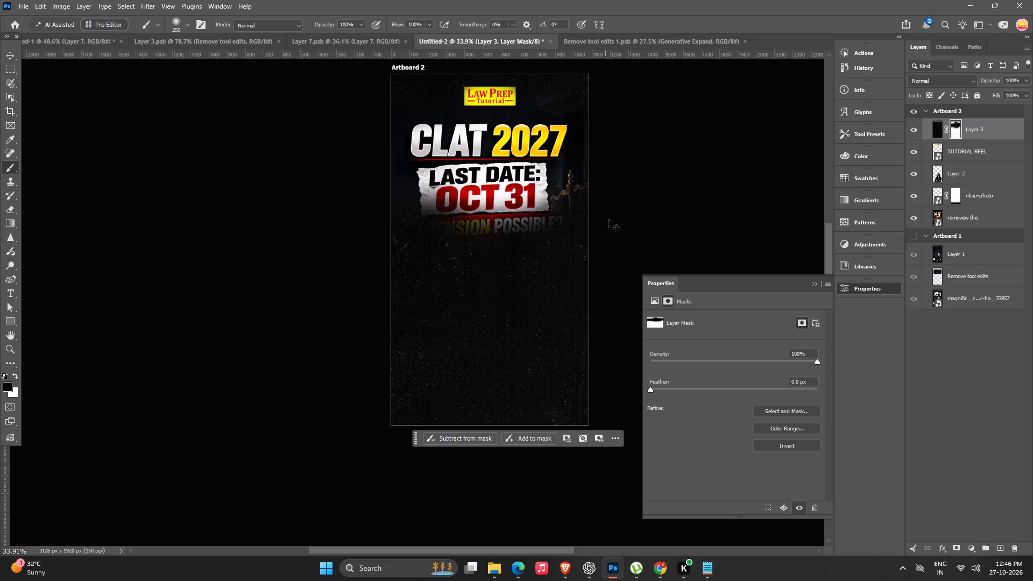
Move the texture layer down the stack, directly beneath nlsiu-photo.
key(ctrl+bracketleft)
key(ctrl+bracketleft)
key(ctrl+bracketleft)
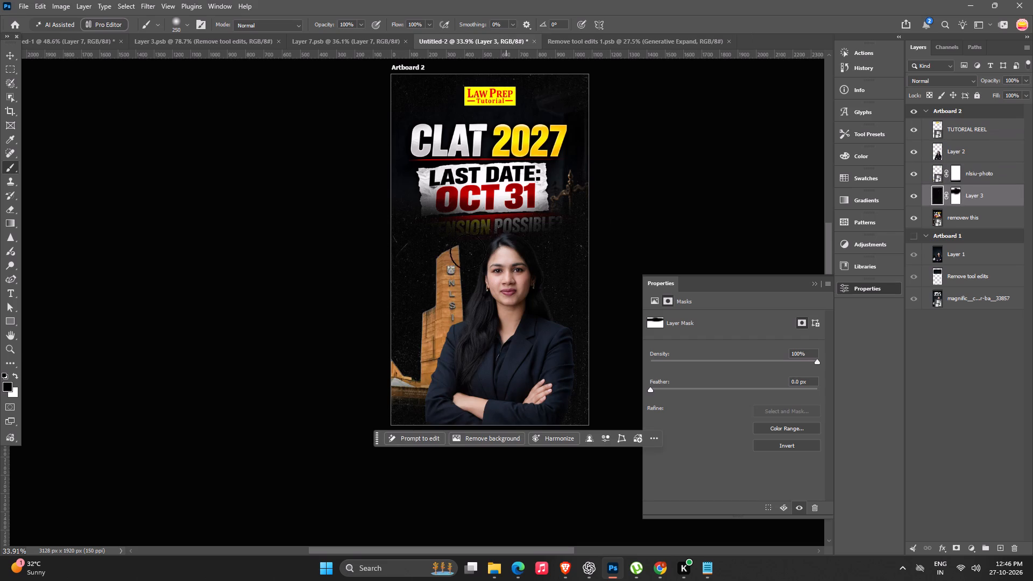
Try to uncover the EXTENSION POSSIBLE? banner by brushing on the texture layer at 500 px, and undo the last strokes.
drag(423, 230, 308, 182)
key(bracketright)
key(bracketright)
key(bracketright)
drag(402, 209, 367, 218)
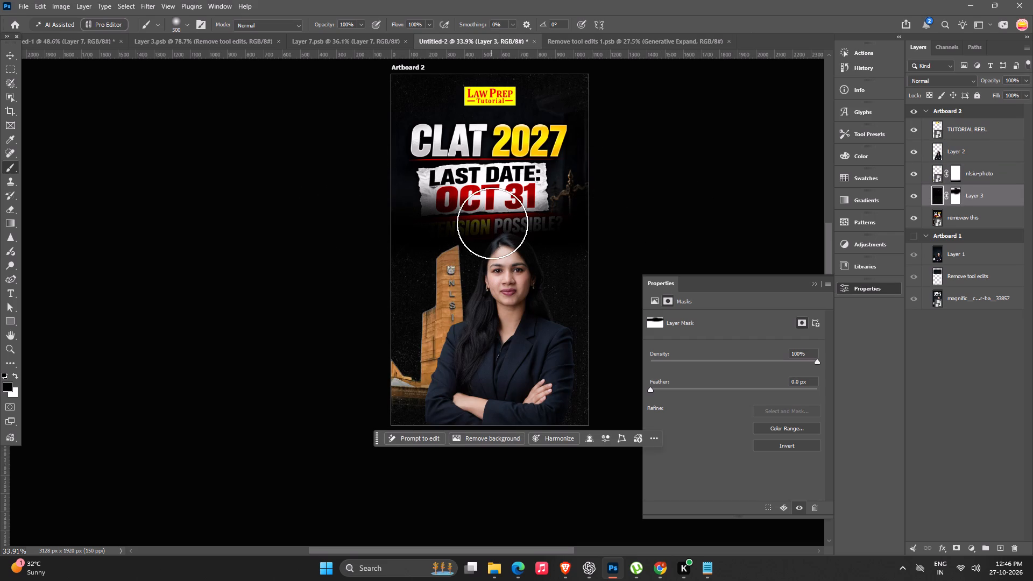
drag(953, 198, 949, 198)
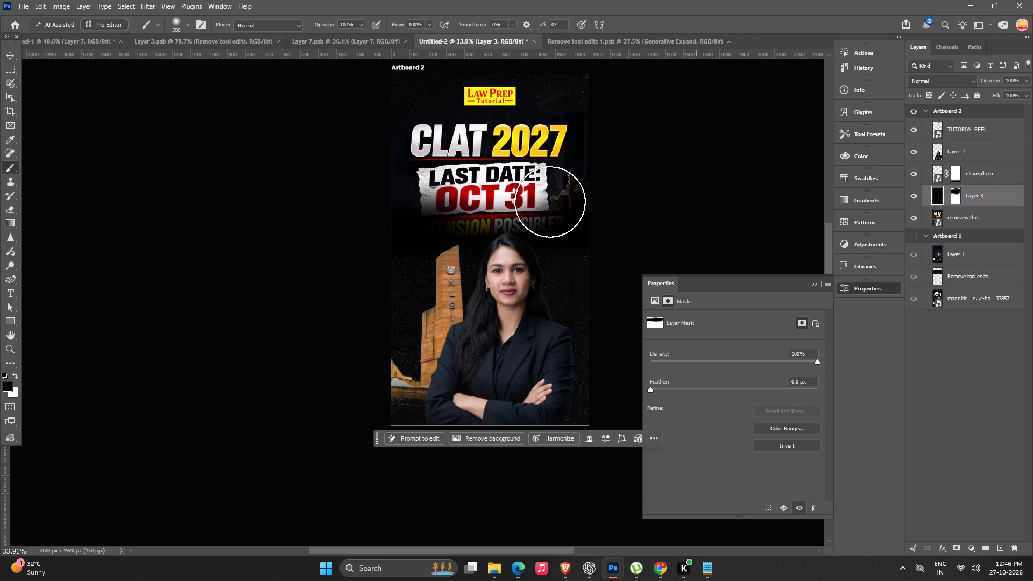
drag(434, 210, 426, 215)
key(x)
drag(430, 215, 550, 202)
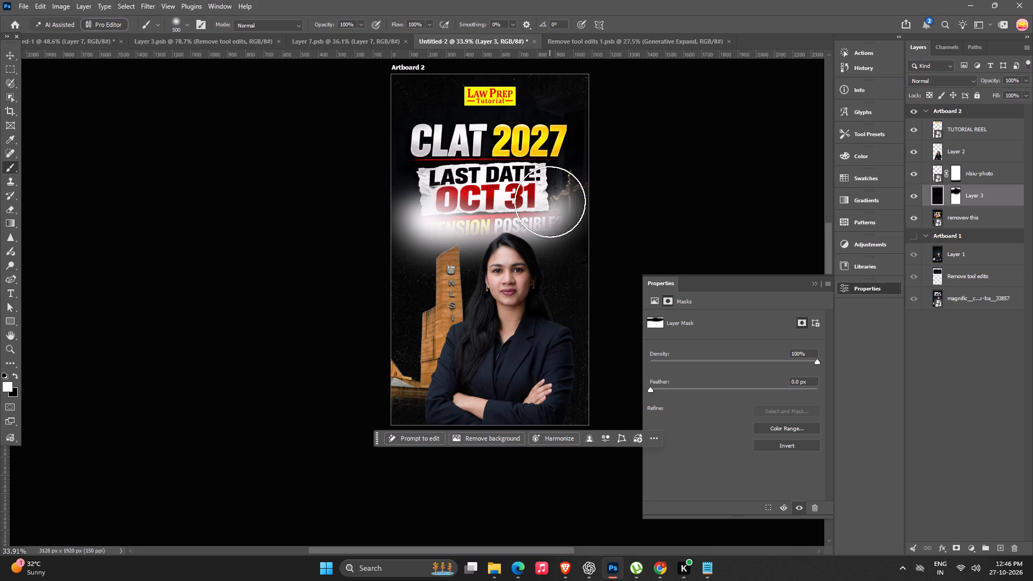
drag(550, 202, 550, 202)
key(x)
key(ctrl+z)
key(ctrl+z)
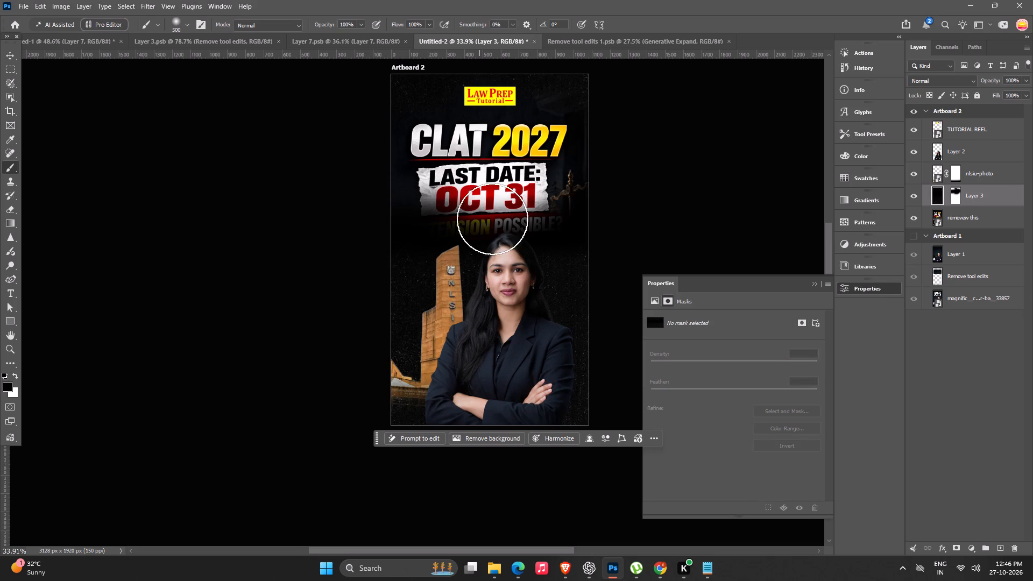
On Layer 3's mask, paint black with the 500 px brush to uncover the EXTENSION POSSIBLE? banner, the scales and the lower background.
click(956, 195)
drag(430, 208, 466, 211)
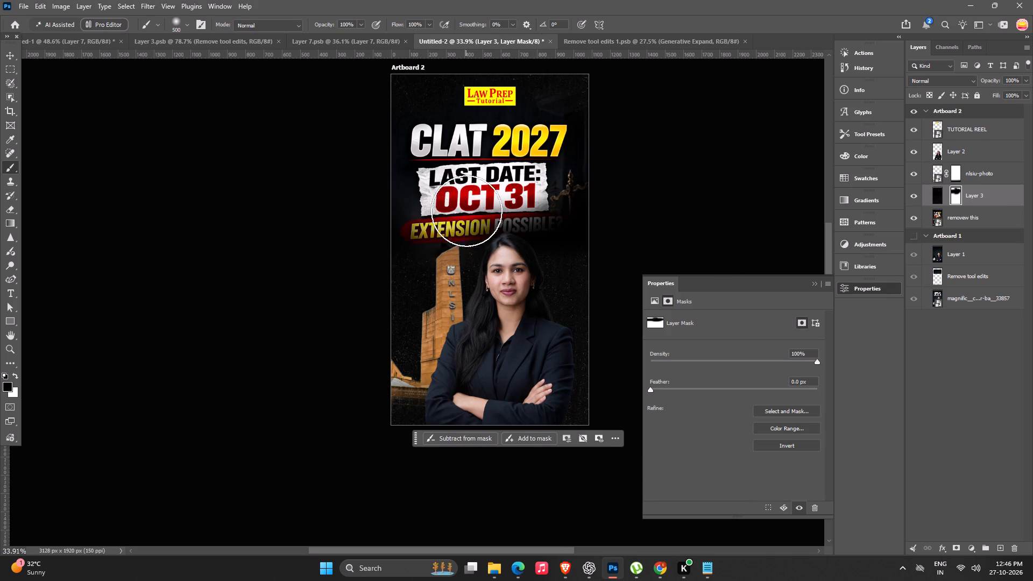
drag(466, 211, 661, 216)
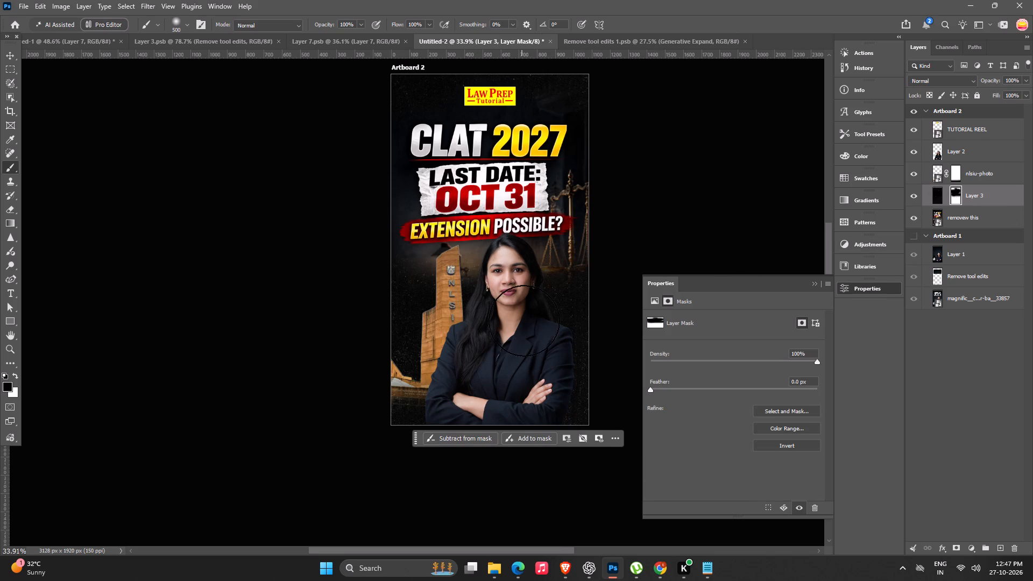
drag(568, 372, 354, 455)
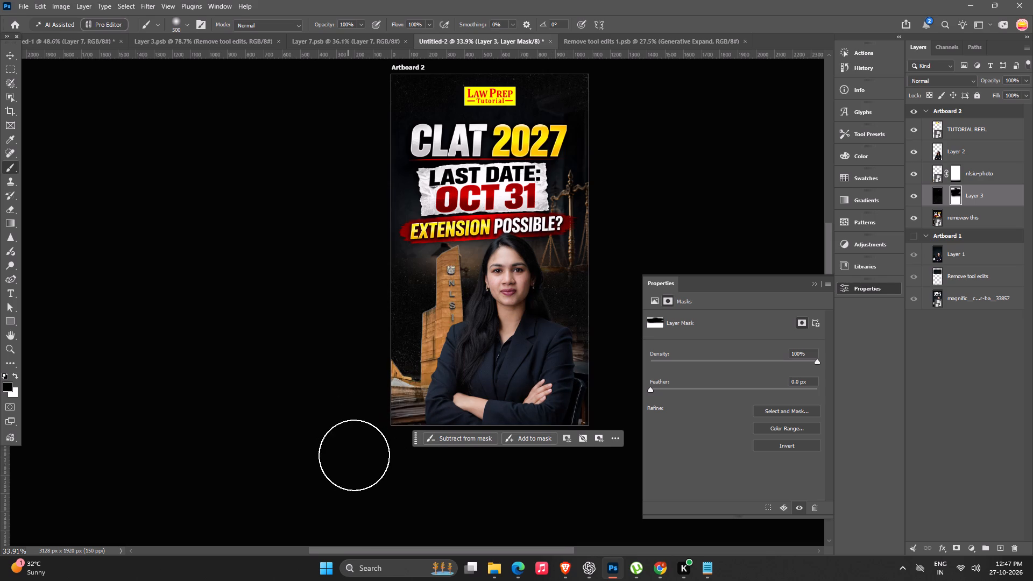
drag(354, 455, 355, 457)
key(space)
key(space)
key(space)
key(space)
key(space)
key(space)
drag(365, 407, 354, 413)
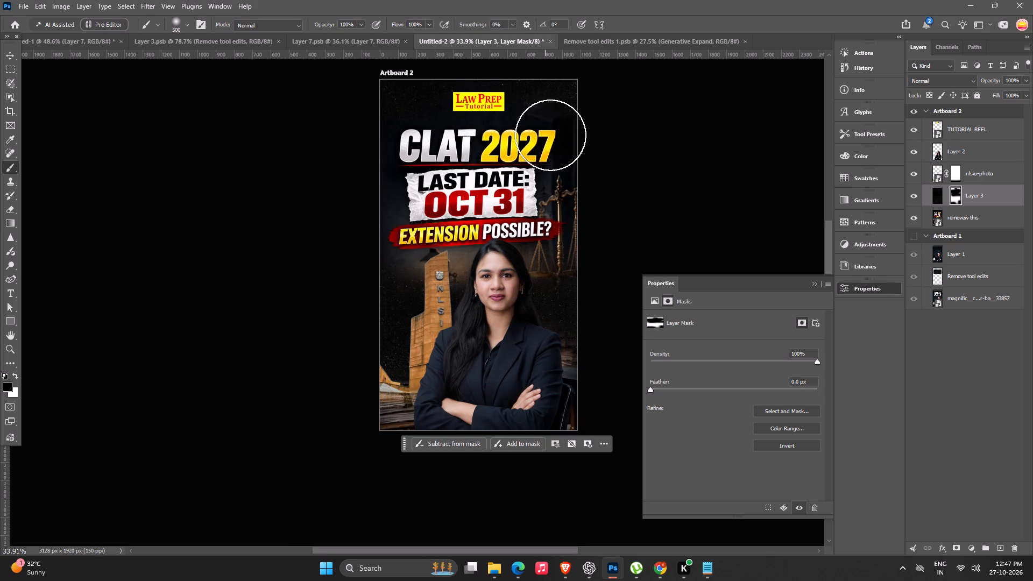
drag(543, 225, 567, 158)
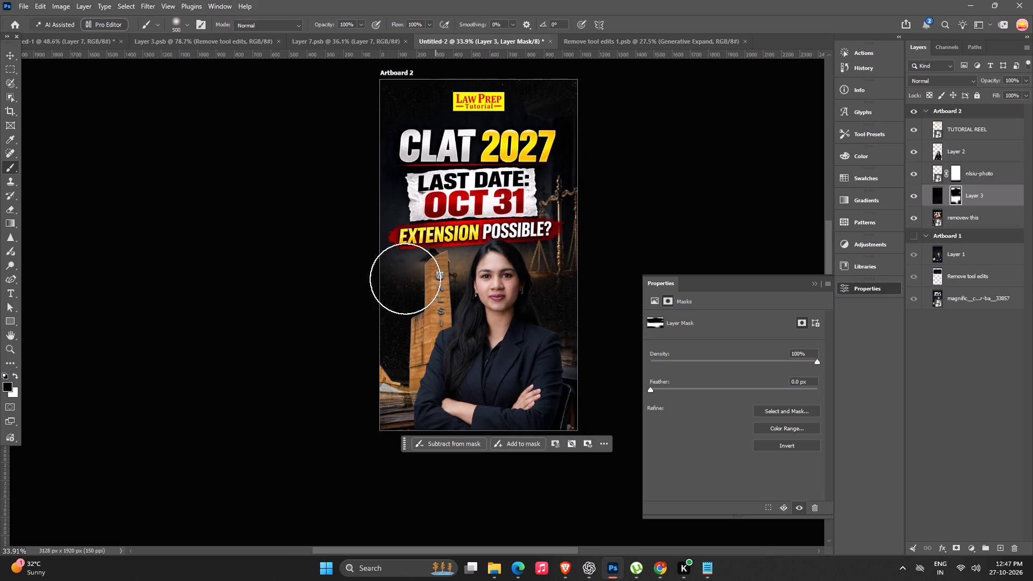
drag(386, 292, 369, 372)
key(ctrl+z)
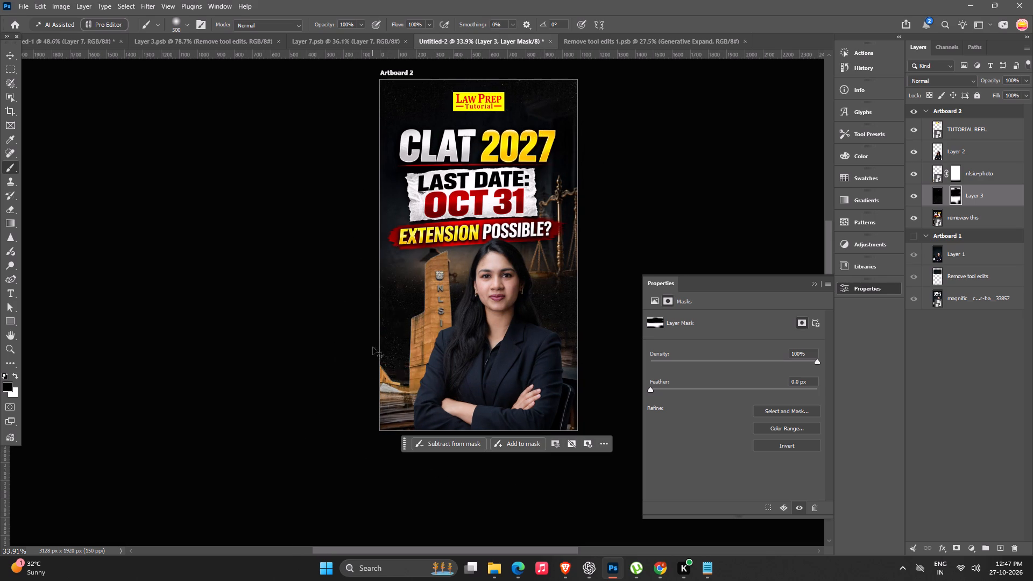
Set the brush opacity to 28% and softly thin the texture on the mask along the cover's left side and behind the woman.
drag(365, 23, 360, 24)
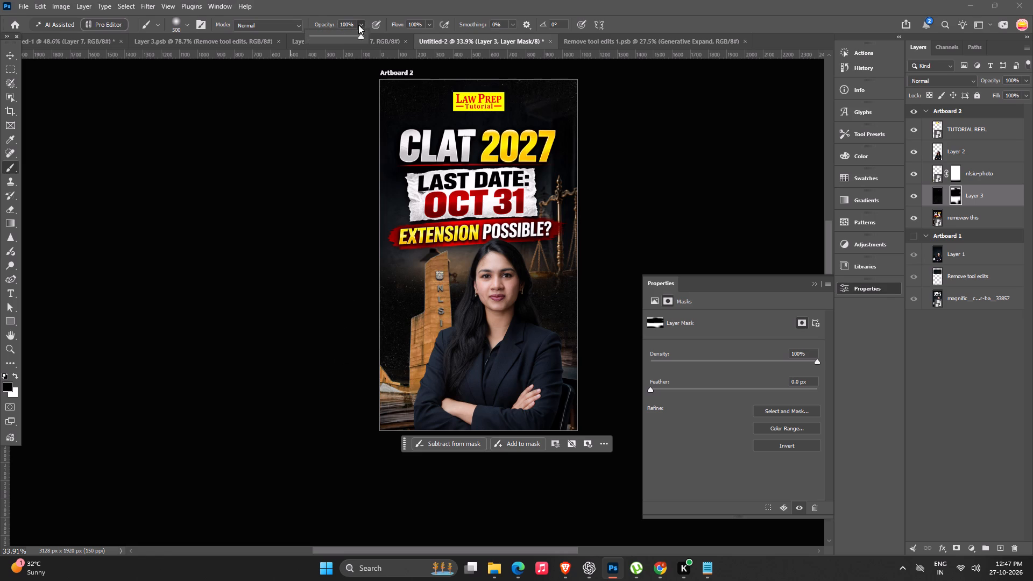
drag(345, 36, 326, 42)
drag(399, 303, 377, 401)
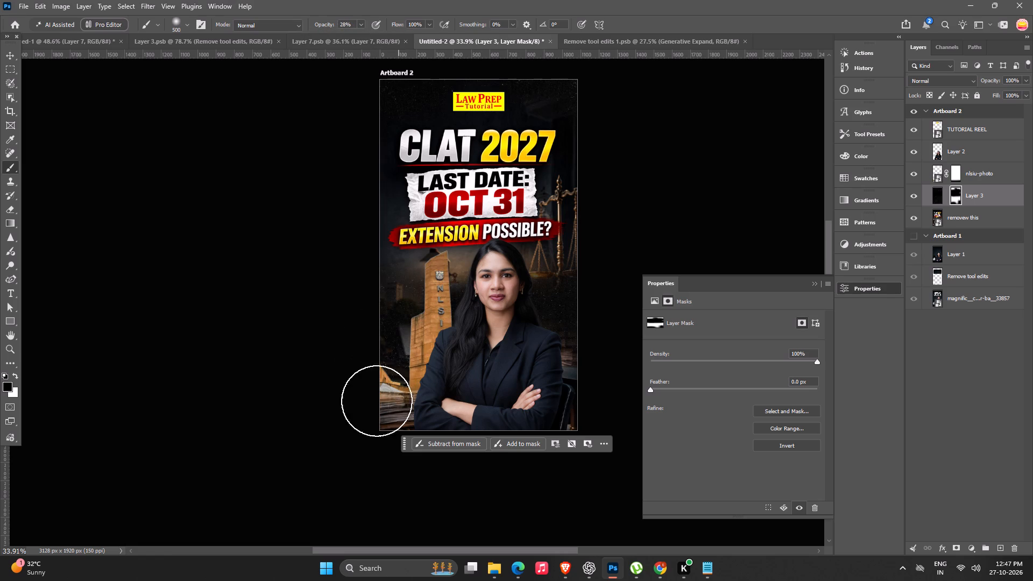
drag(377, 401, 360, 427)
drag(458, 300, 581, 389)
Create a new blank layer and place it directly below the woman's cut-out layer.
key(space)
key(space)
drag(535, 361, 526, 361)
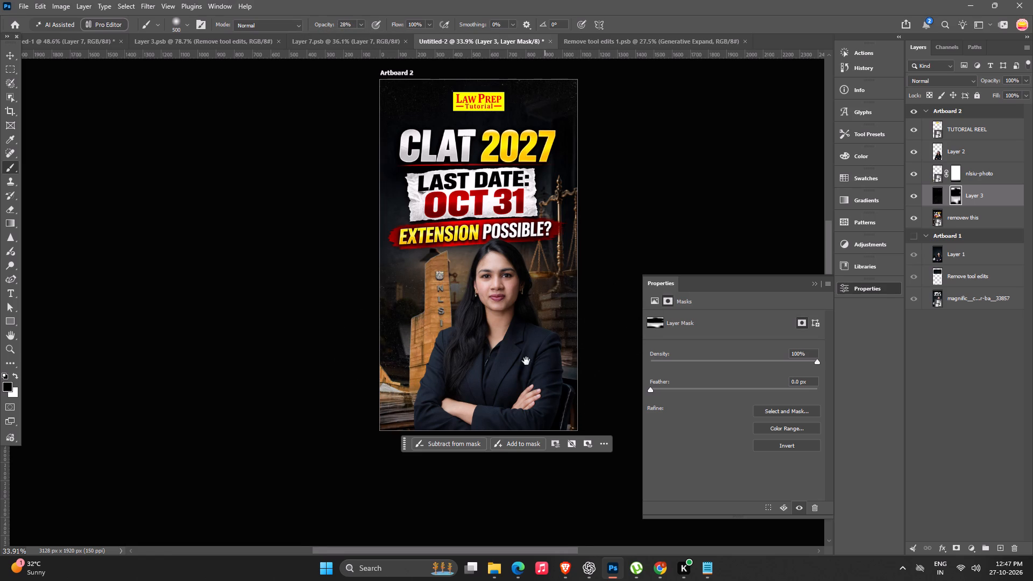
drag(526, 361, 512, 361)
key(v)
click(485, 357)
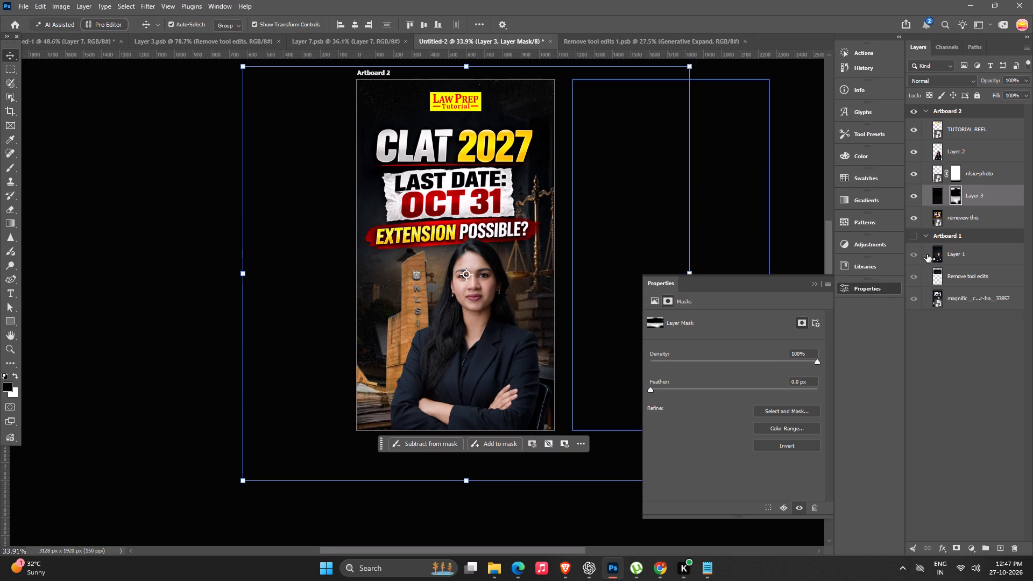
click(1018, 147)
click(996, 547)
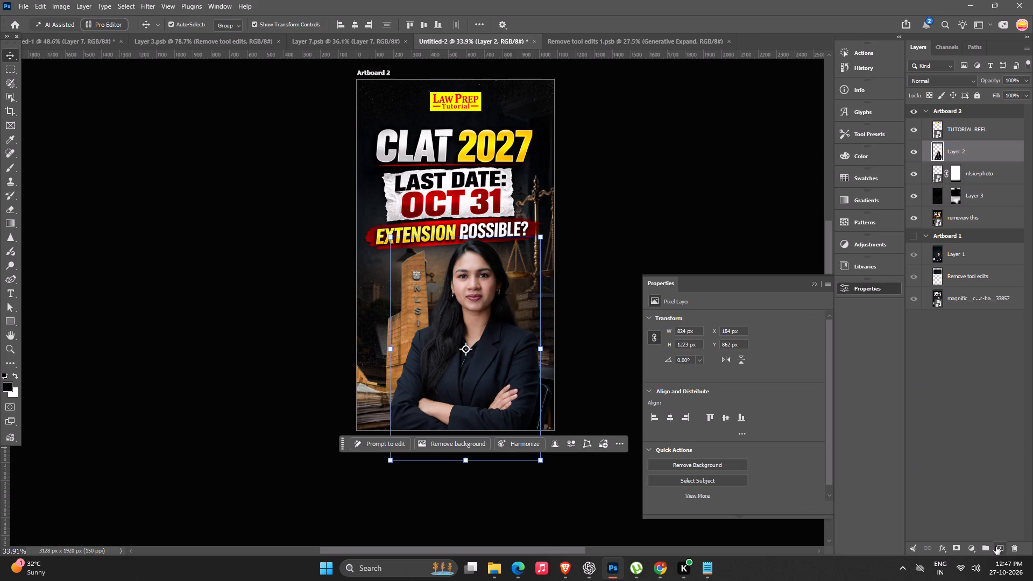
drag(988, 151, 981, 184)
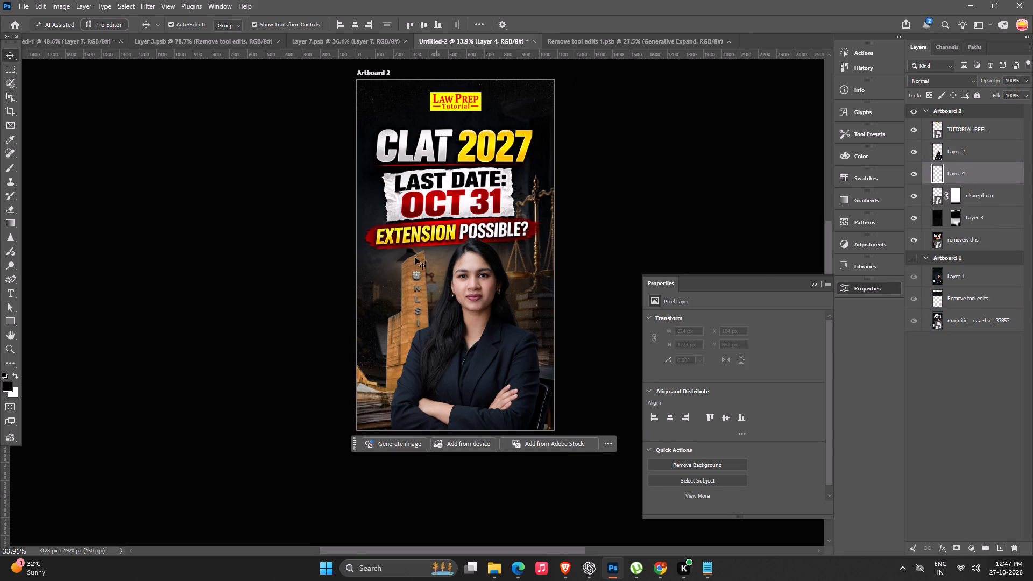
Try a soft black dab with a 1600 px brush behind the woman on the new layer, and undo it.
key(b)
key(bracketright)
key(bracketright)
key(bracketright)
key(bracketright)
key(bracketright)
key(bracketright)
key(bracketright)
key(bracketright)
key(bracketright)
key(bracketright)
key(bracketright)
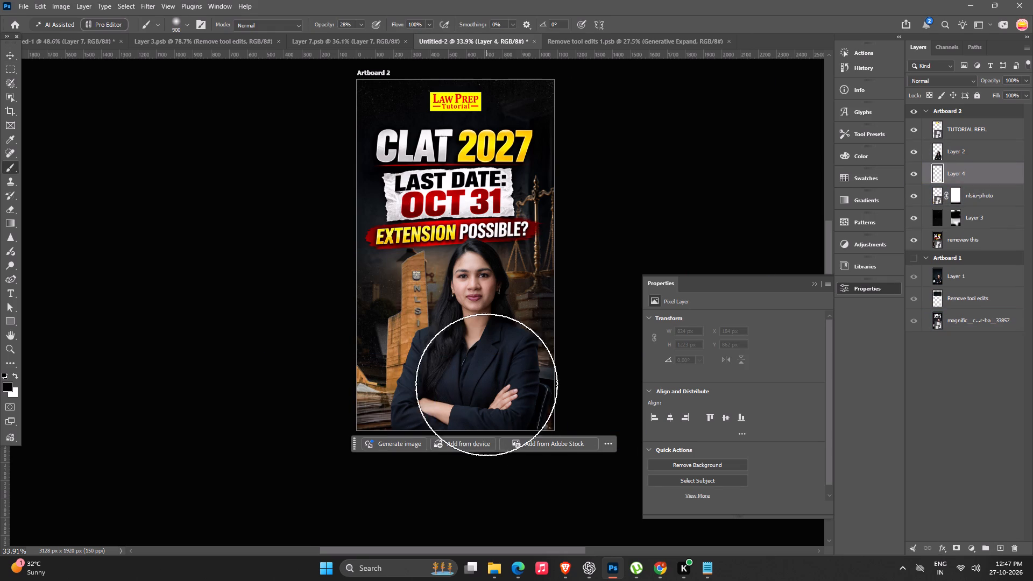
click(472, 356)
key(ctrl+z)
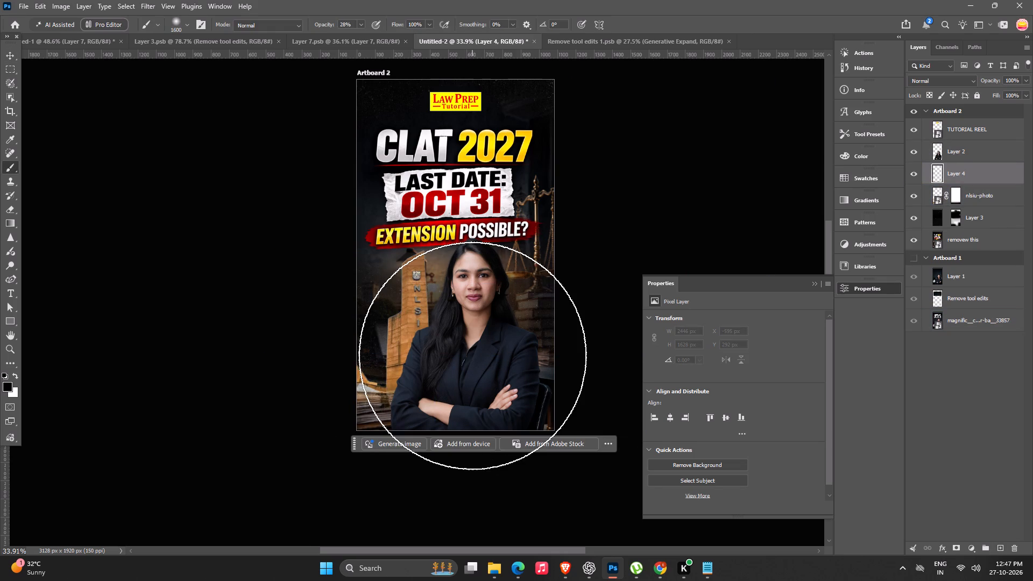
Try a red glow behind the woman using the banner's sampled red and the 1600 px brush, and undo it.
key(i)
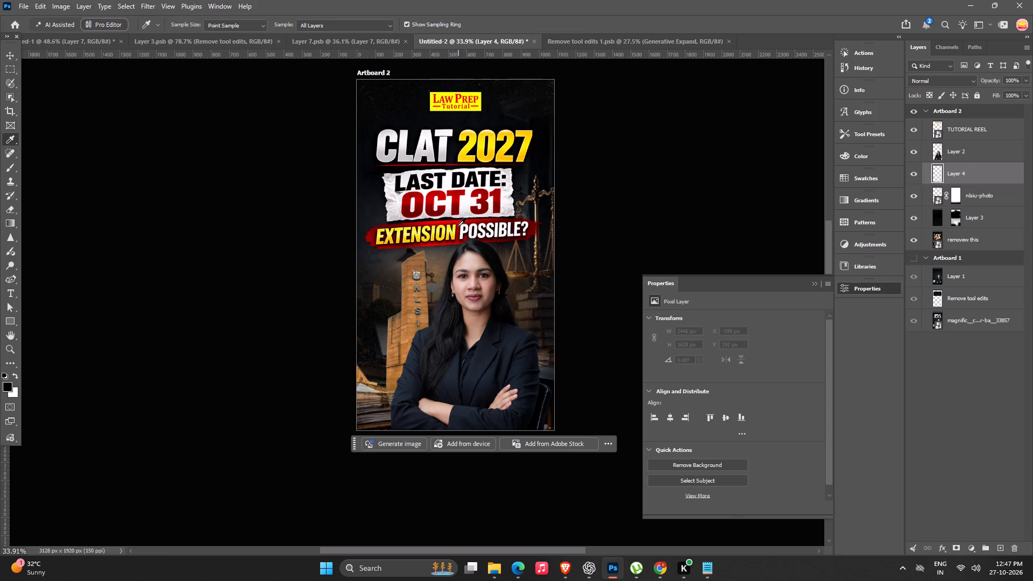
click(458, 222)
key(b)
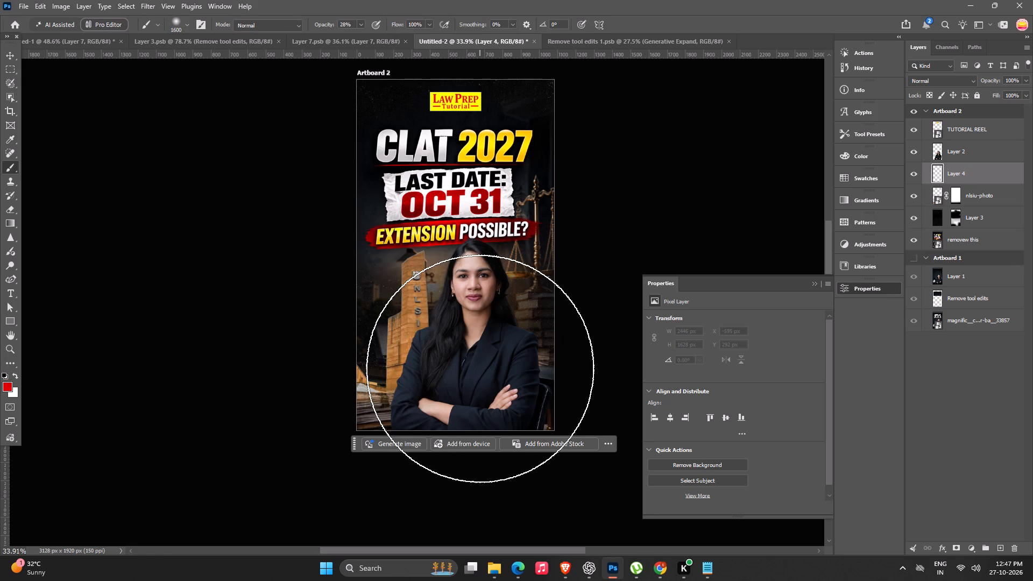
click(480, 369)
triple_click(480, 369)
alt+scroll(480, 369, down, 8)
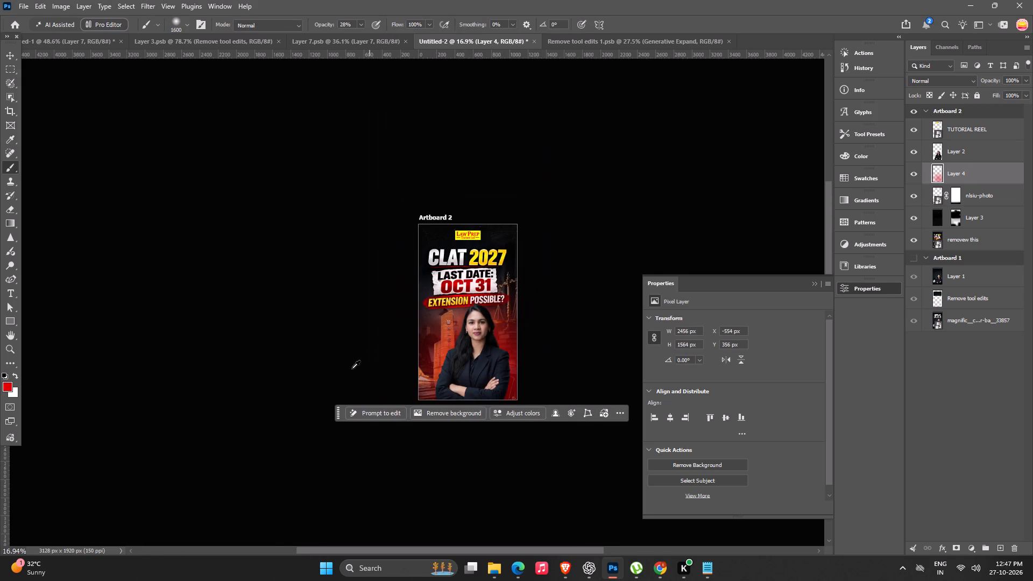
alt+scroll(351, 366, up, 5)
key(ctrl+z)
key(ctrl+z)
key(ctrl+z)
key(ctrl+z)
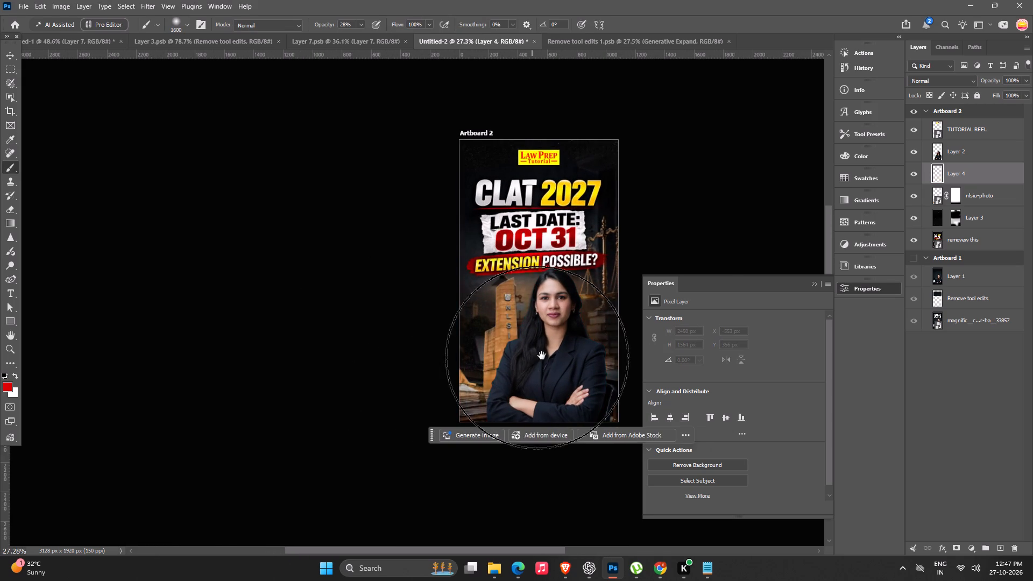
Paint a soft red glow behind the woman's lower body with a 900 px brush, undoing the last stray stroke.
key(space)
drag(539, 354, 491, 343)
key(bracketleft)
key(bracketleft)
key(bracketleft)
key(bracketleft)
key(bracketleft)
key(bracketleft)
key(bracketleft)
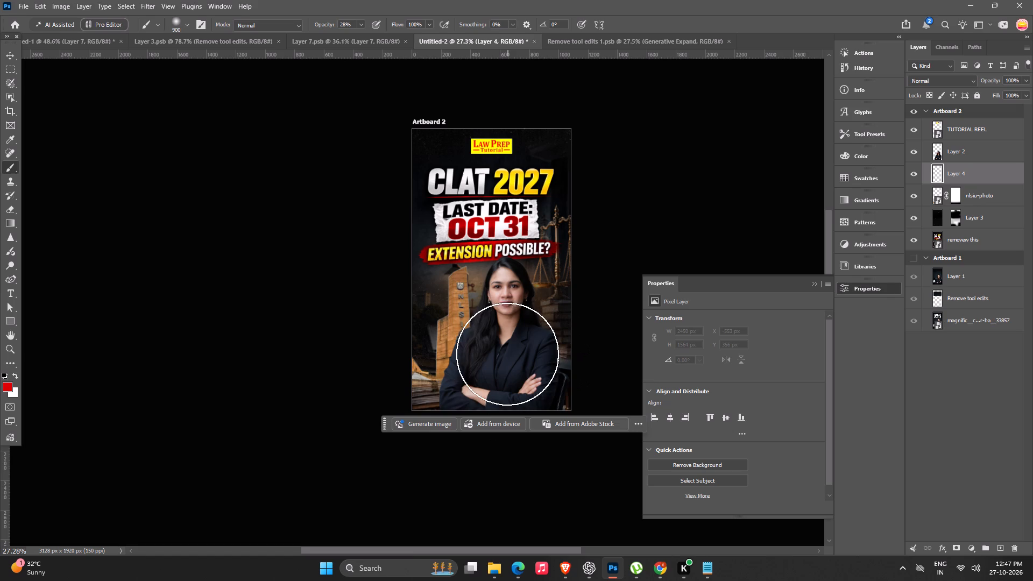
double_click(507, 351)
drag(504, 359, 503, 364)
drag(503, 371, 504, 378)
drag(501, 383, 498, 394)
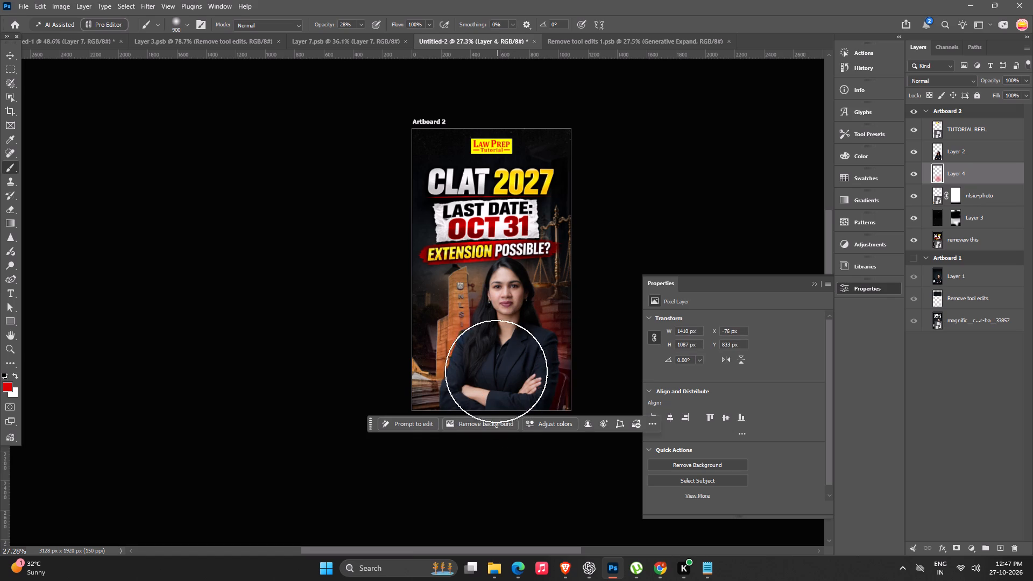
drag(496, 369, 671, 420)
key(ctrl+z)
Move the background layer with the headline slightly towards the cover's right edge and nudge it up 20 px.
key(space)
key(space)
key(space)
key(space)
key(space)
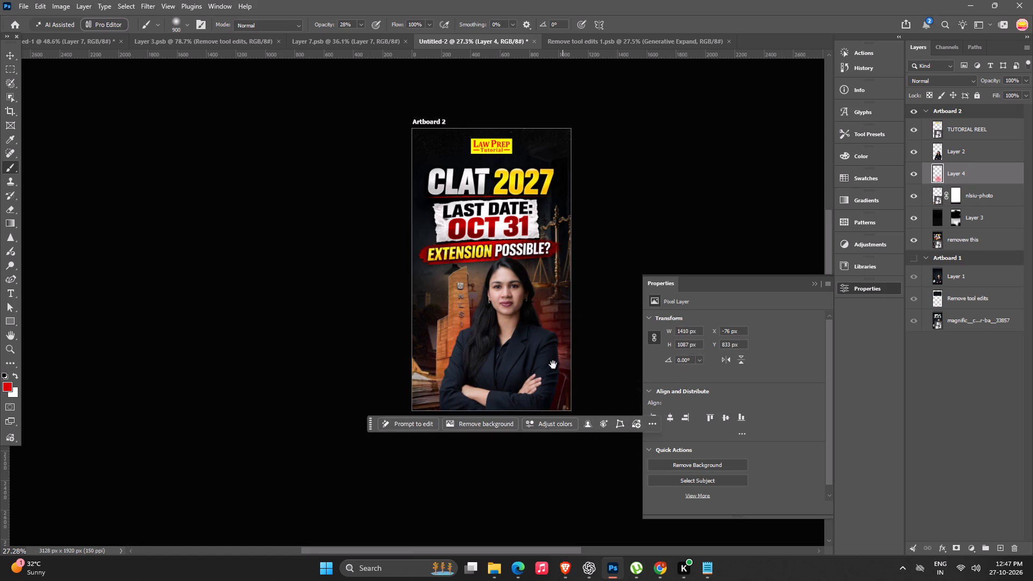
drag(517, 356, 494, 356)
click(1004, 128)
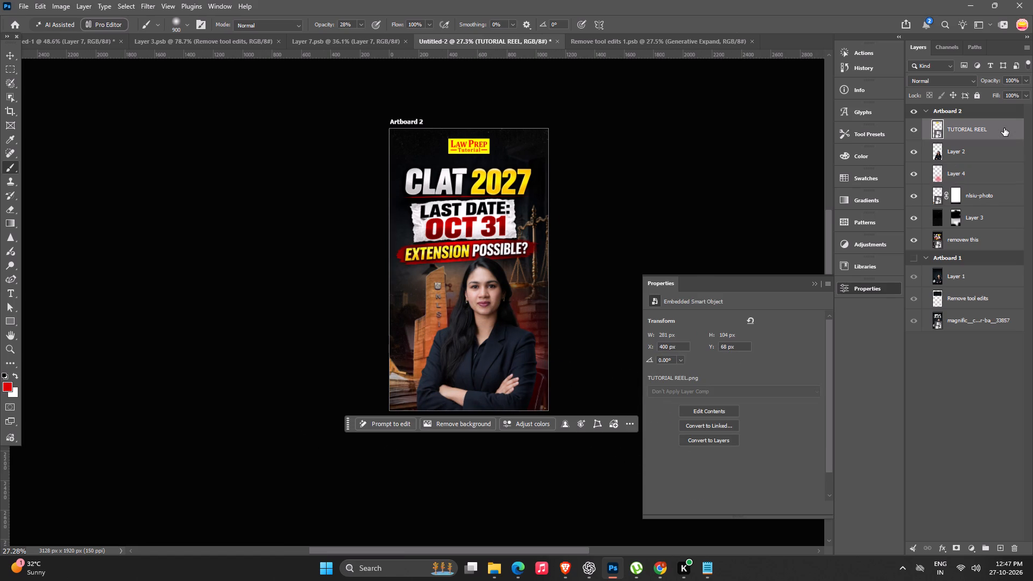
click(1004, 128)
alt+scroll(422, 254, up, 2)
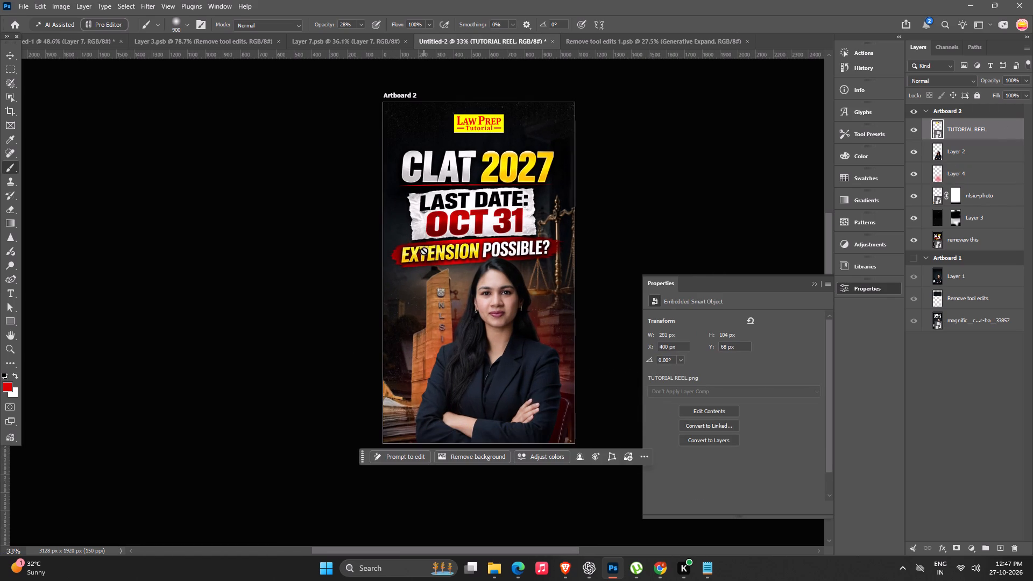
key(v)
click(466, 199)
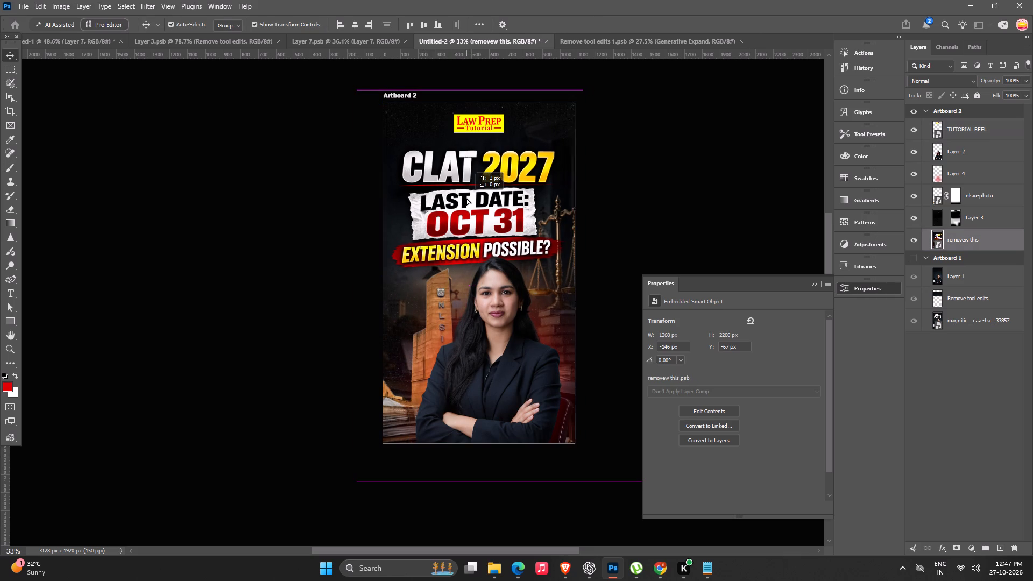
key(shift+Up)
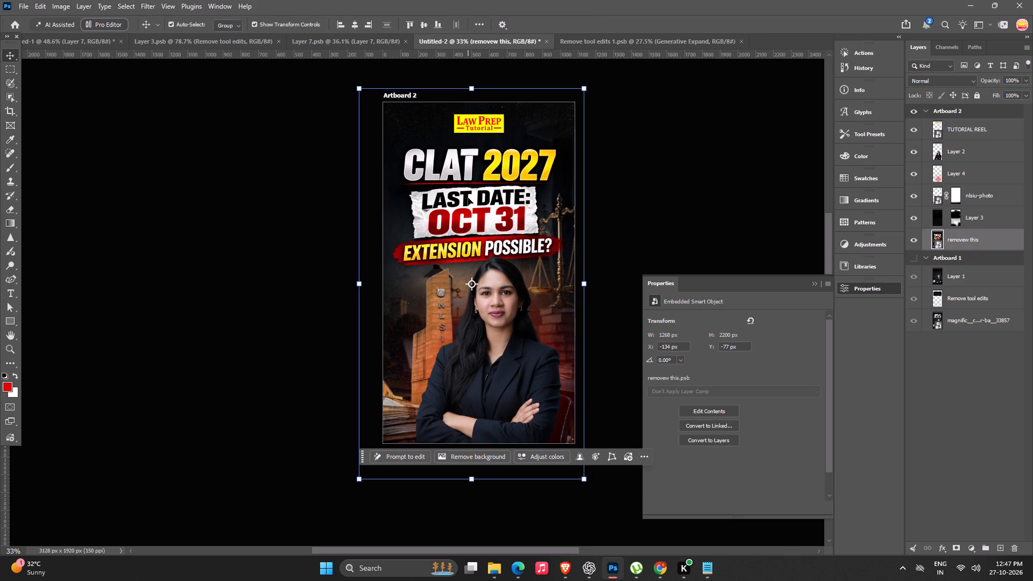
key(shift+Up)
key(Return)
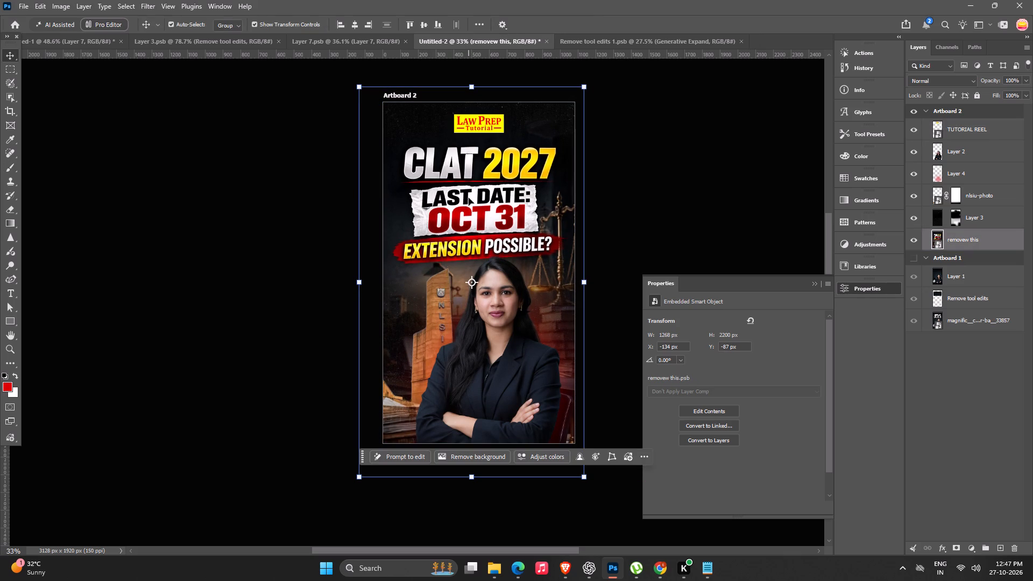
Enlarge the NLSIU building photo to about 927 × 1042 px and shift it further towards the cover's left edge.
key(space)
key(space)
drag(454, 193, 438, 193)
click(795, 206)
drag(420, 329, 407, 334)
key(ctrl+z)
click(972, 195)
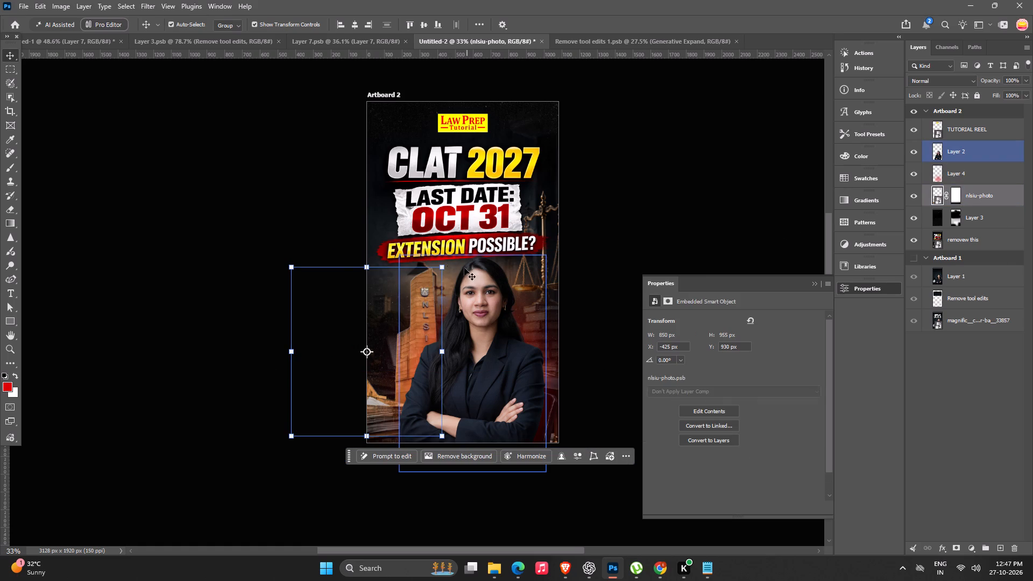
alt+drag(442, 267, 454, 263)
drag(430, 288, 416, 292)
key(Return)
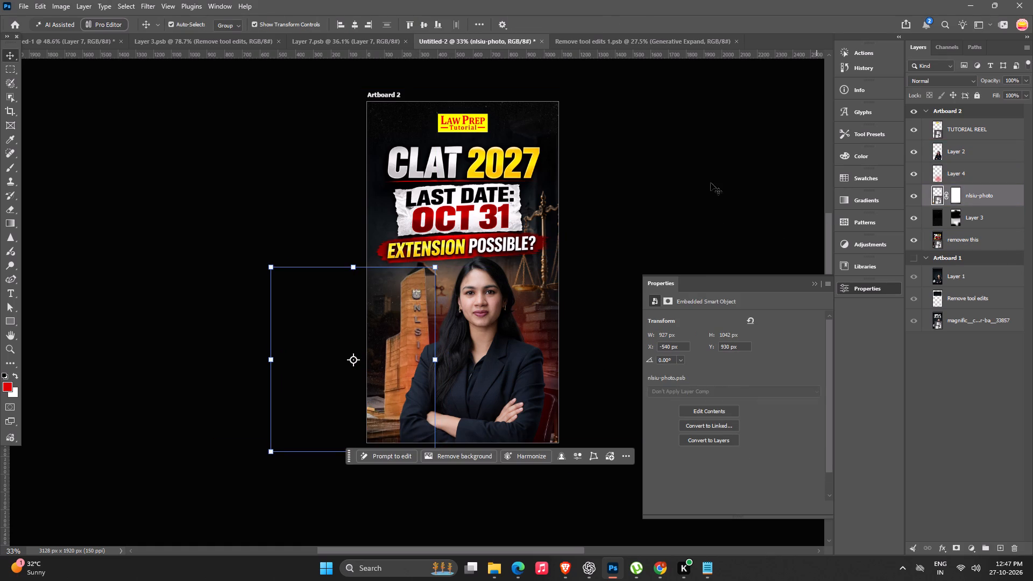
click(685, 168)
Draw a red rectangle about 1487 × 1151 px over the cover's lower half and place it just below the texture layer.
click(510, 371)
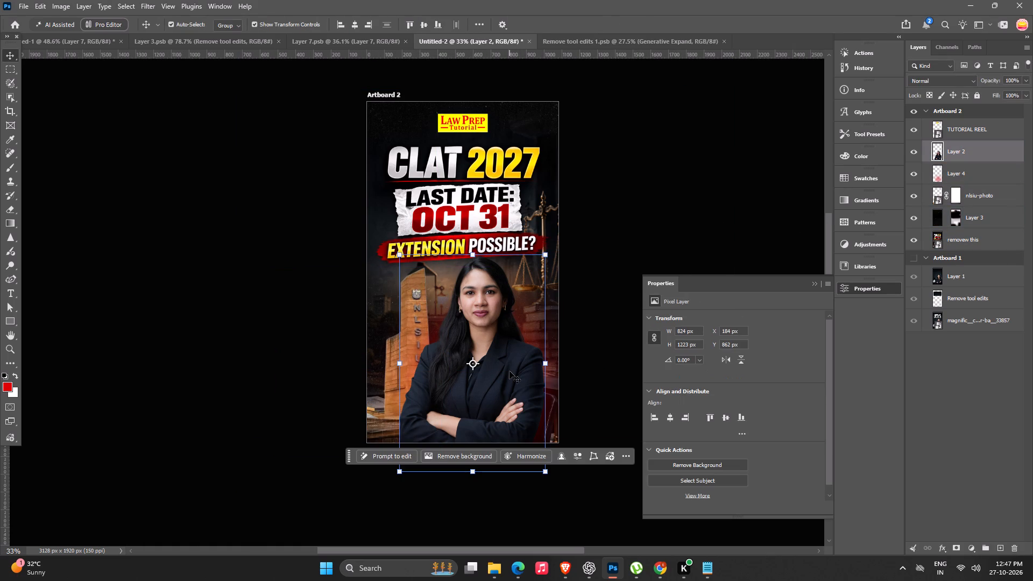
click(13, 317)
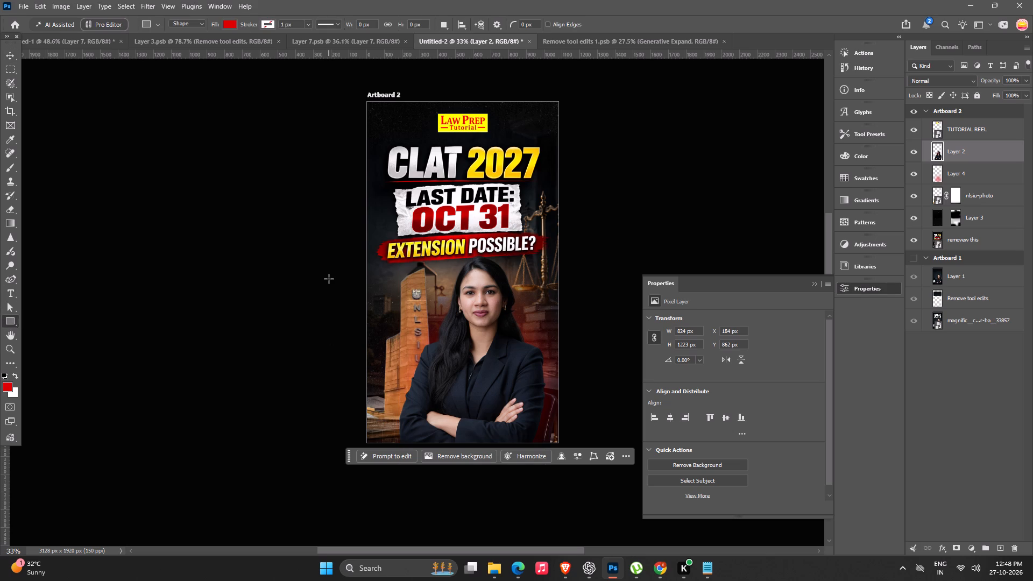
drag(339, 270, 603, 474)
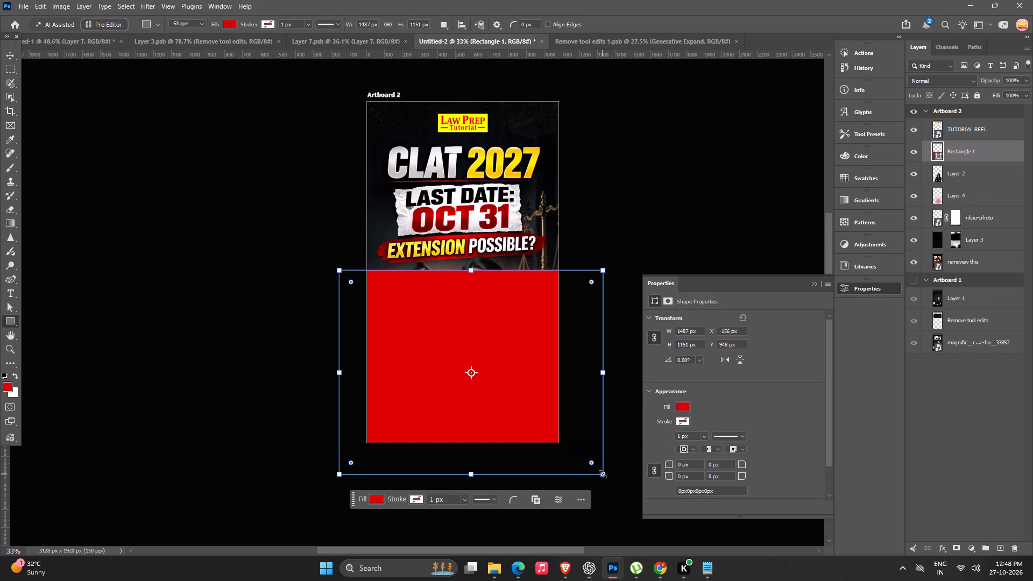
key(ctrl+bracketleft)
key(ctrl+bracketleft)
key(ctrl+bracketleft)
key(ctrl+bracketleft)
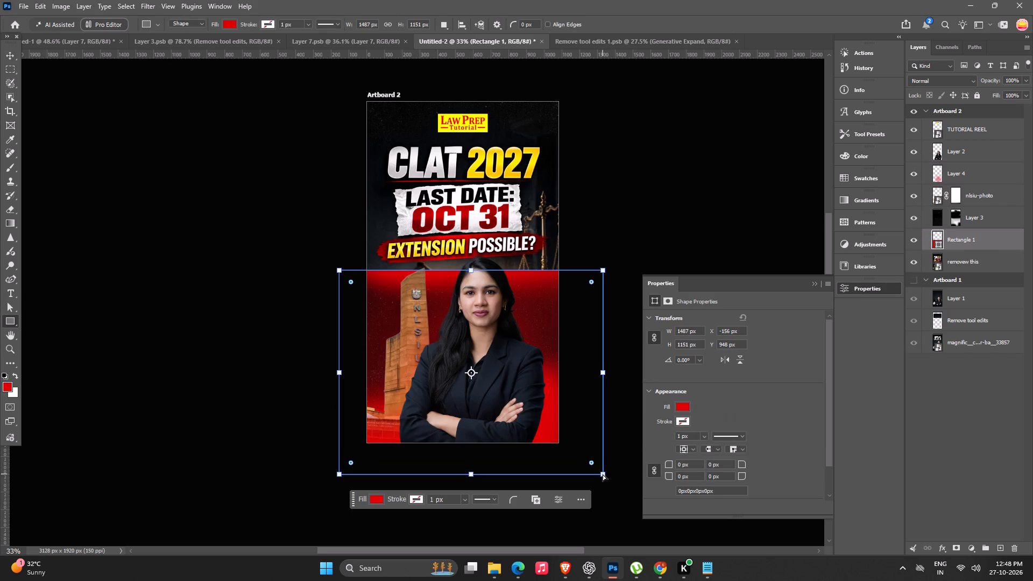
Change the rectangle's fill colour to black (#000000) and hide the red glow layer.
double_click(937, 236)
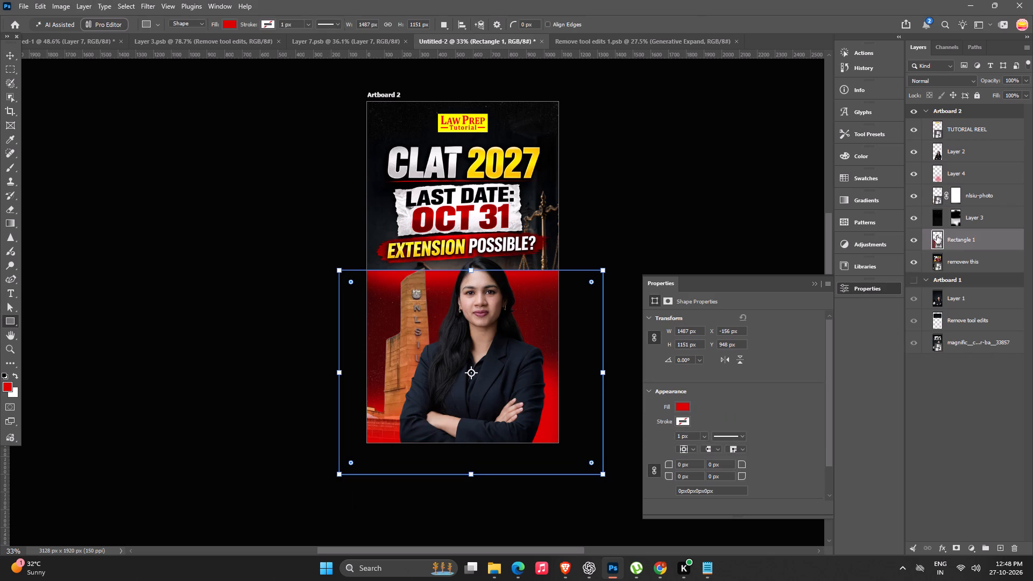
drag(718, 422, 648, 490)
right_drag(675, 462, 649, 489)
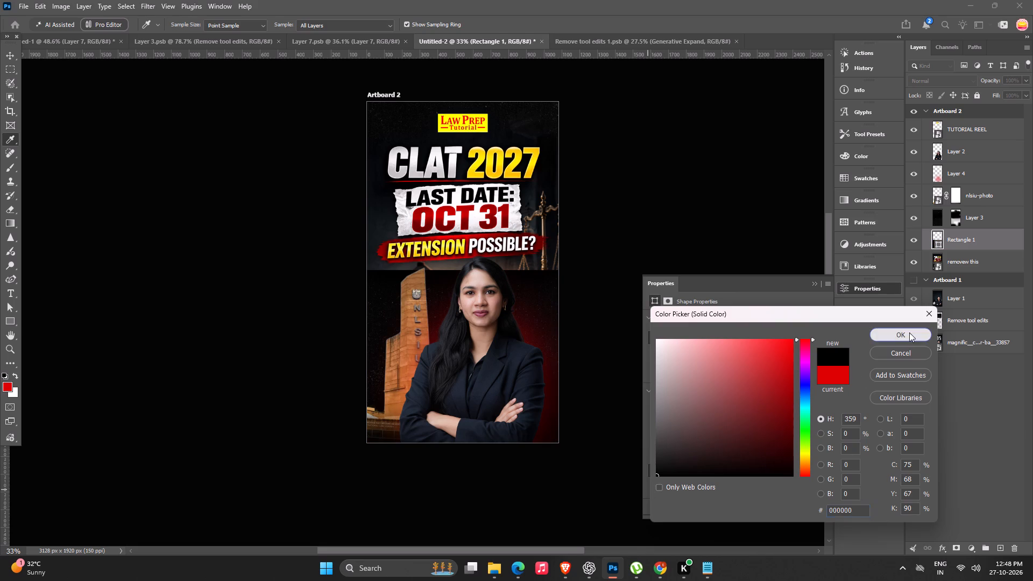
click(909, 332)
click(912, 174)
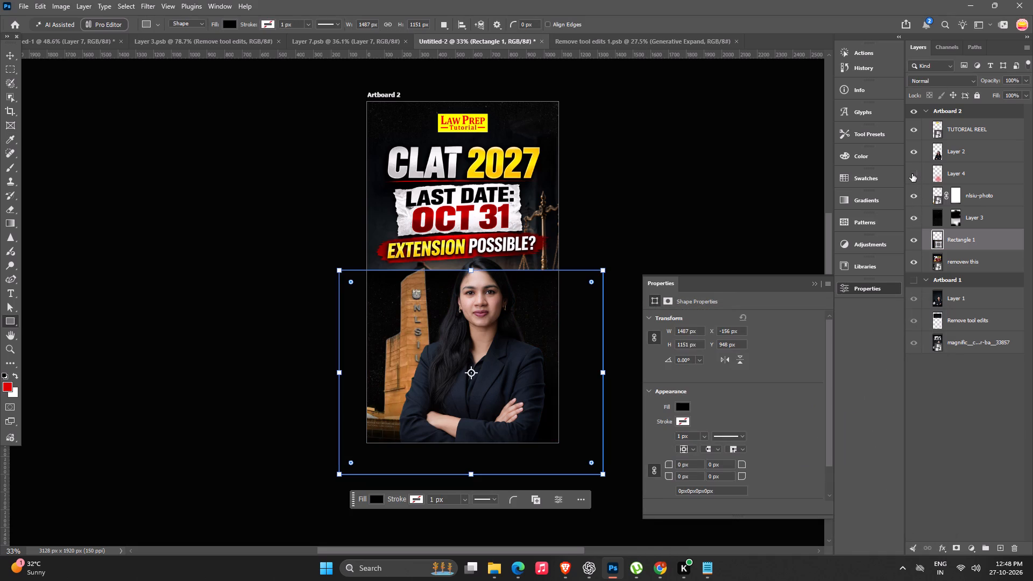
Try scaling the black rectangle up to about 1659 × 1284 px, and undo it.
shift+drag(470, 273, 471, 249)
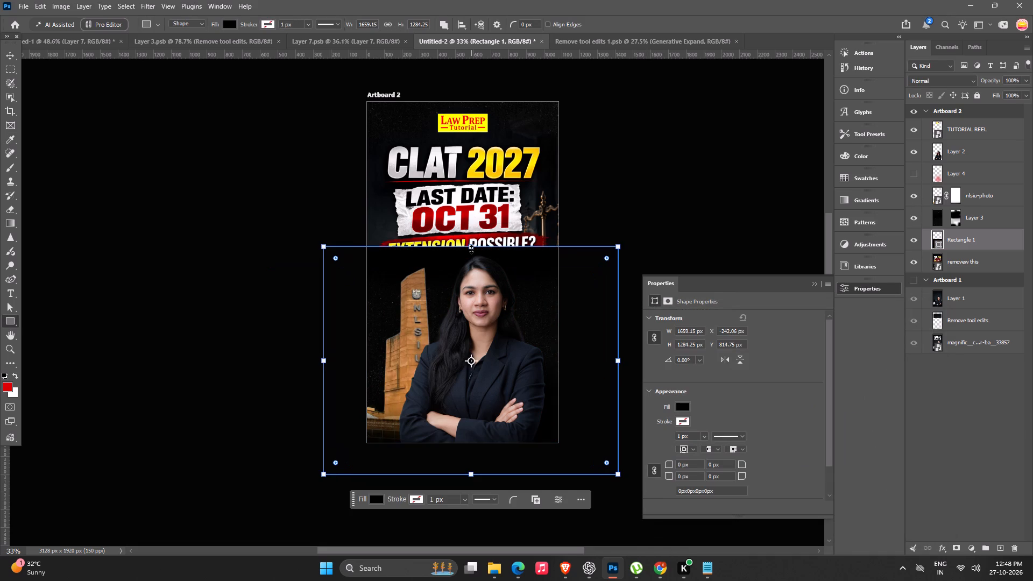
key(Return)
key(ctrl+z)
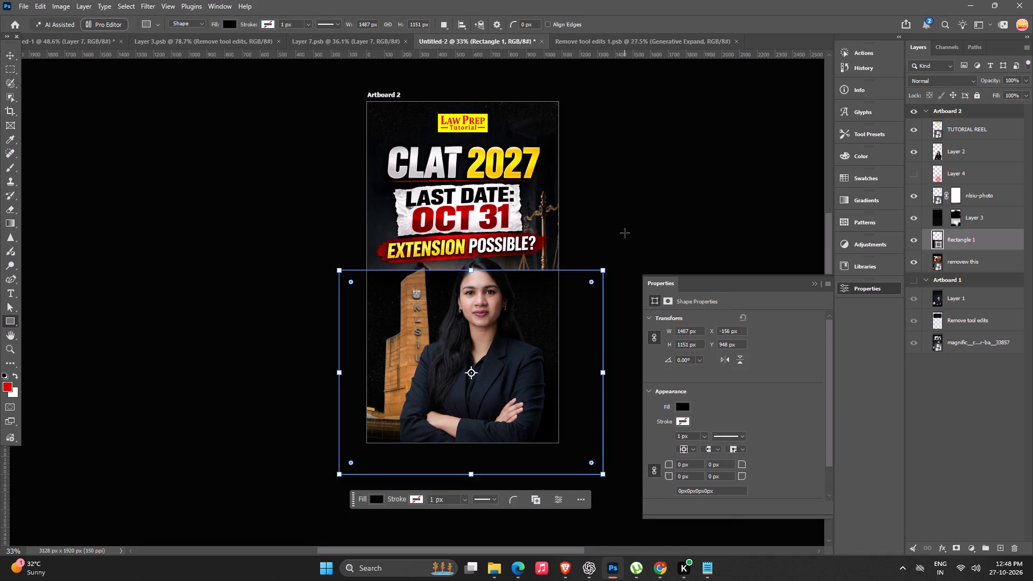
Lower the black rectangle's layer opacity to 47%.
click(1025, 79)
drag(1008, 93, 989, 97)
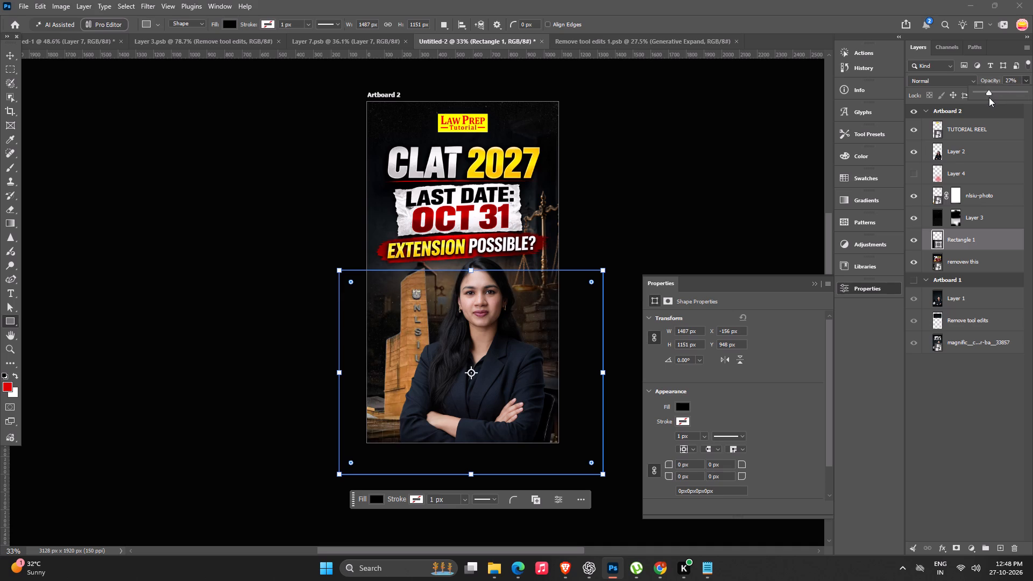
drag(989, 97, 999, 94)
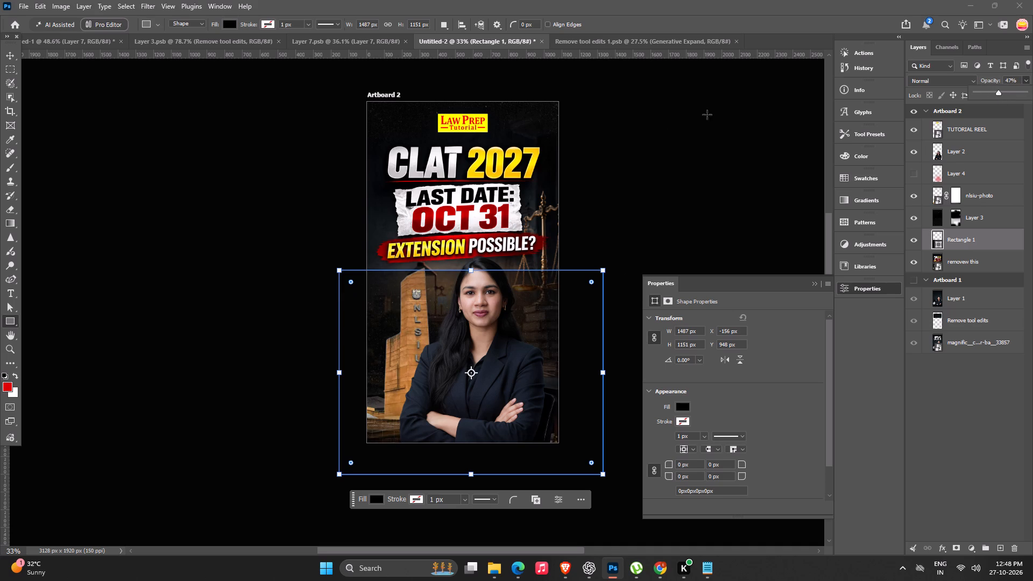
Compare the cover with the red glow shown, briefly hiding the woman's layer, and leave the glow layer hidden.
click(914, 177)
alt+scroll(518, 309, down, 6)
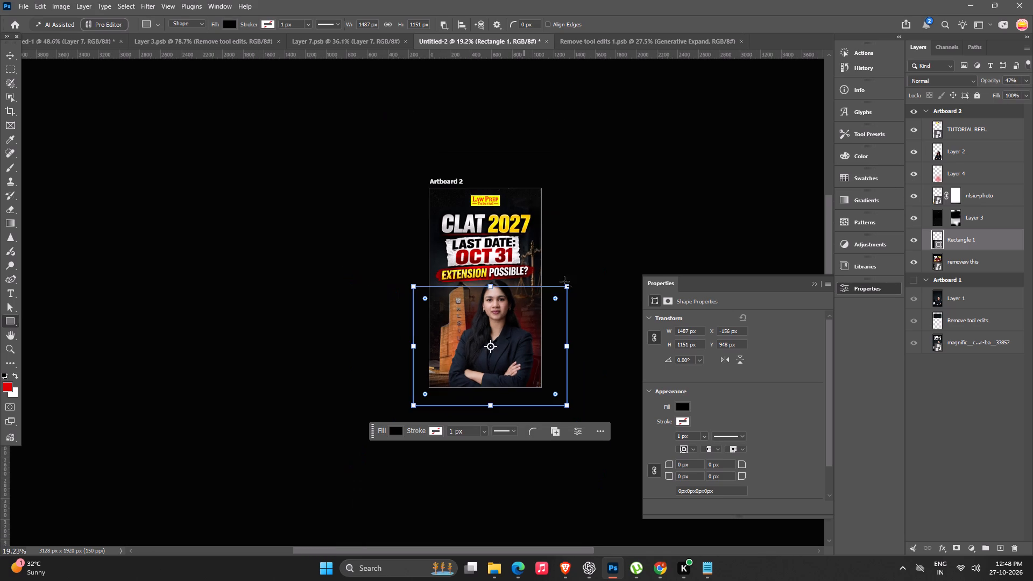
click(12, 59)
scroll(450, 354, up, 2)
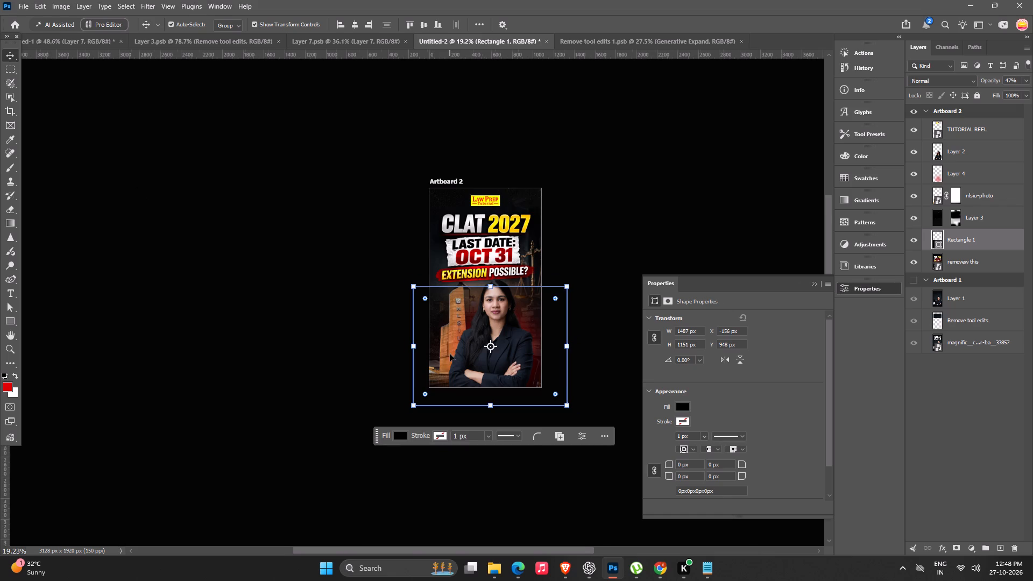
scroll(450, 354, up, 2)
click(917, 152)
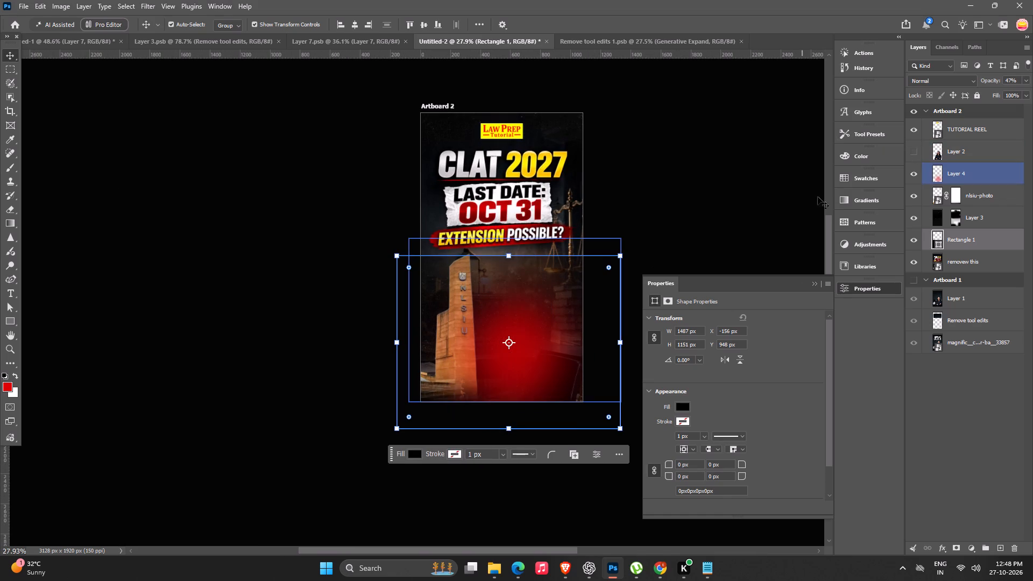
key(ctrl+z)
click(914, 173)
Add a layer mask to the black rectangle.
key(space)
key(space)
key(space)
key(space)
key(space)
key(space)
key(space)
key(space)
drag(513, 338, 478, 350)
click(477, 350)
click(995, 159)
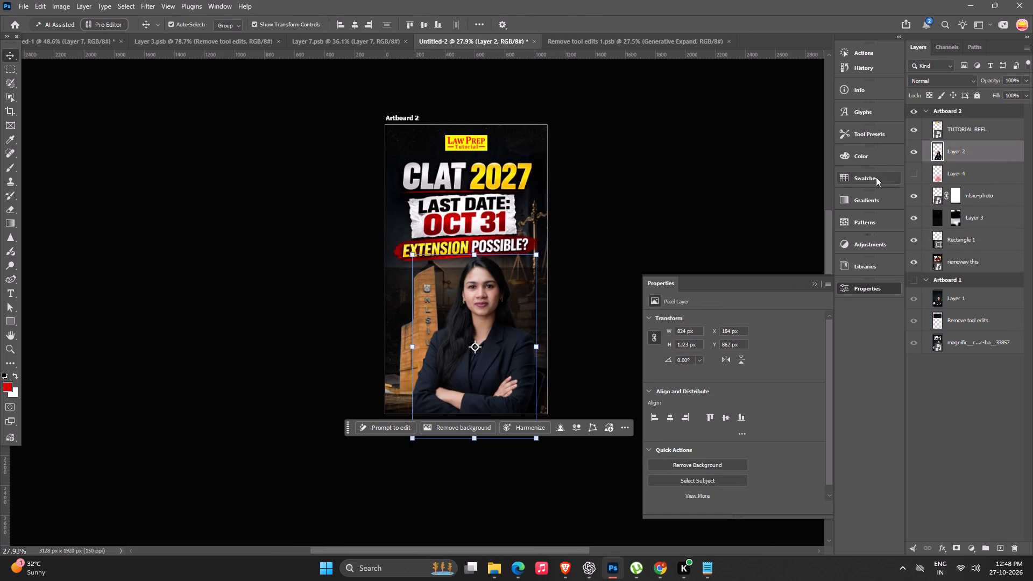
click(981, 216)
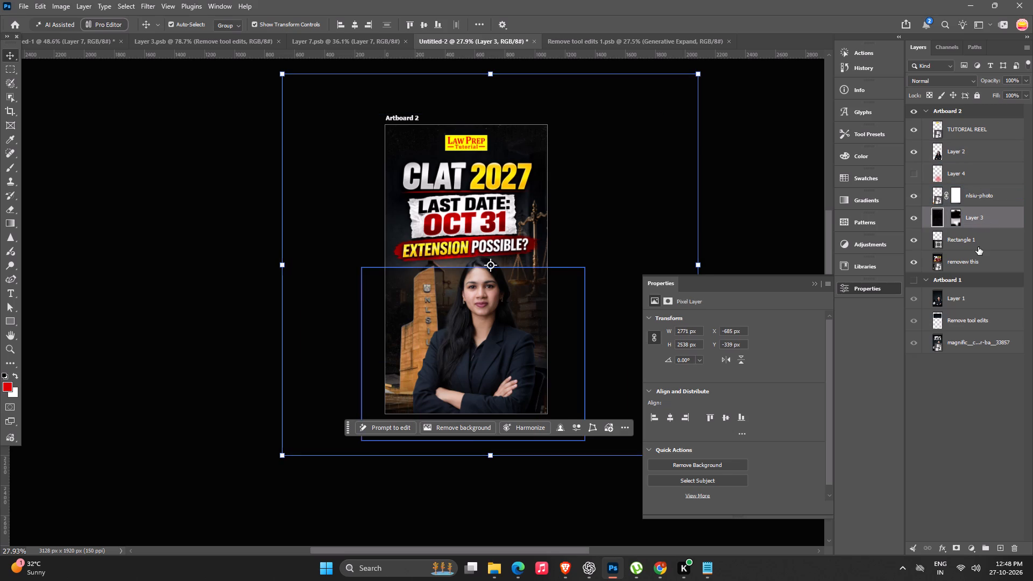
click(978, 247)
click(957, 549)
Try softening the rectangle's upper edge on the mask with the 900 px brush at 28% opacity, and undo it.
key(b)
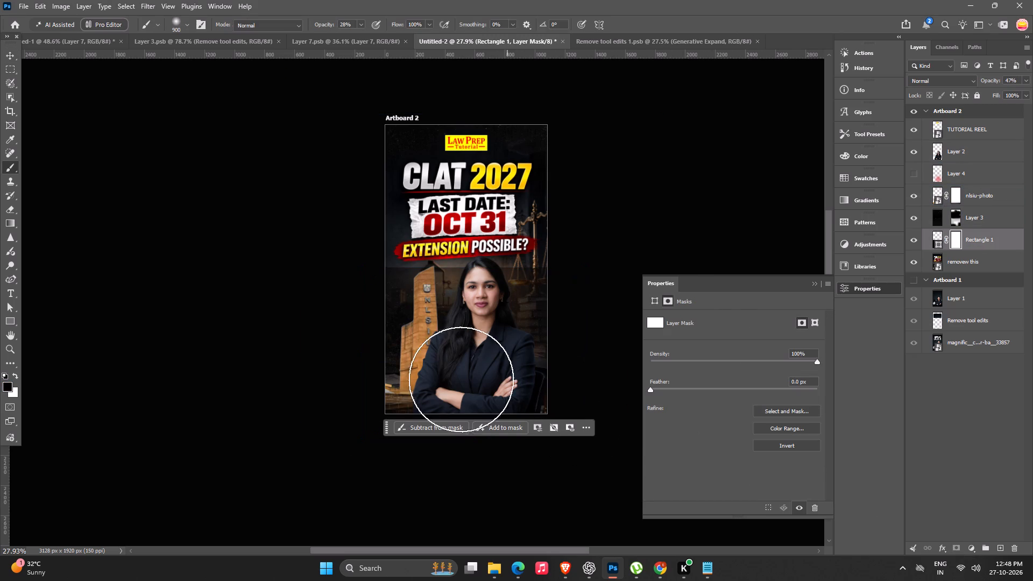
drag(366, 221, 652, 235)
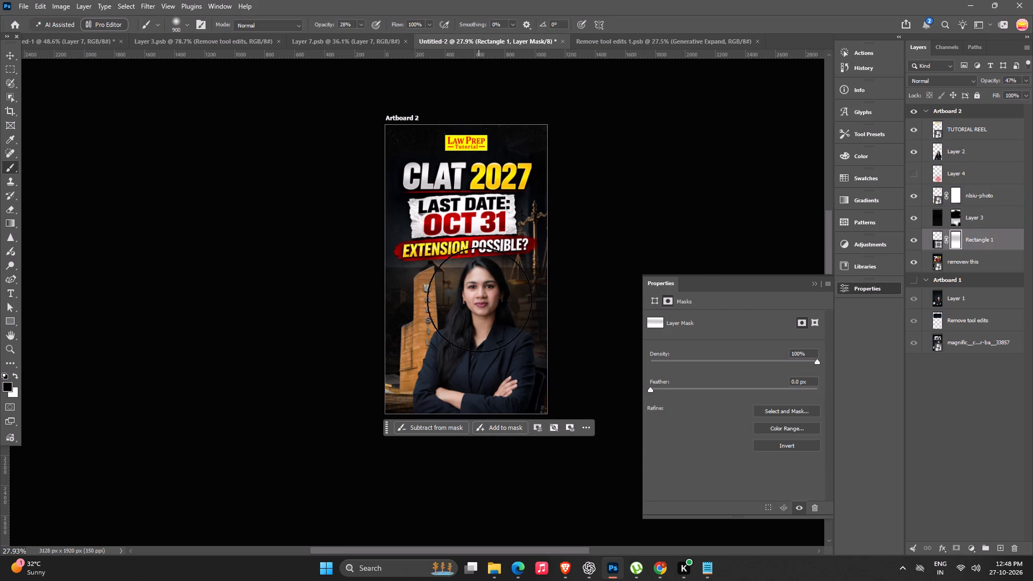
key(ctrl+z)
Set the brush to 100% opacity and 300 px, and mask out the hard upper edge of the black rectangle across the cover.
click(361, 20)
drag(358, 33, 420, 40)
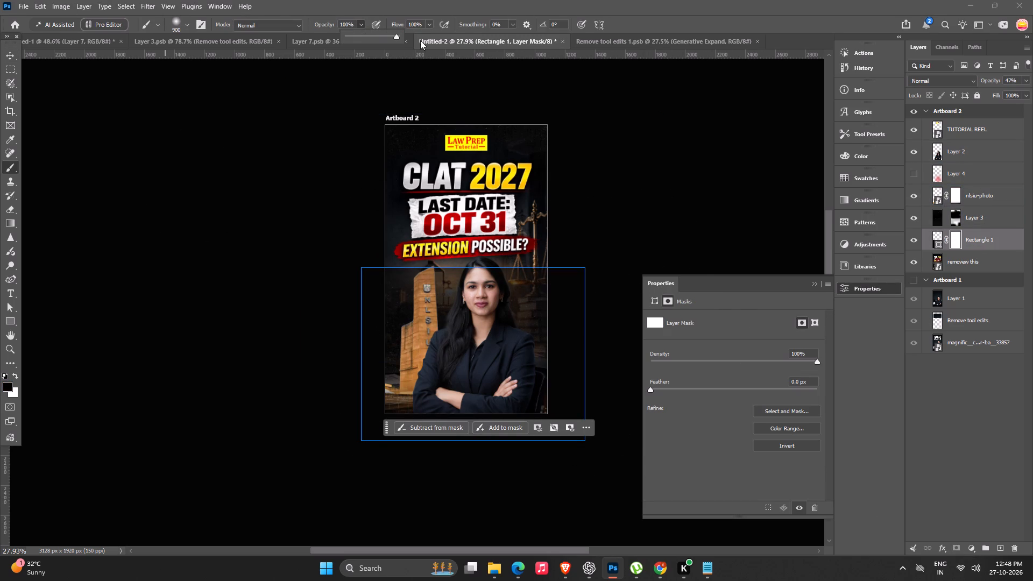
drag(420, 40, 497, 51)
alt+scroll(478, 344, up, 3)
key(bracketleft)
key(bracketleft)
key(bracketleft)
key(bracketleft)
key(bracketleft)
key(bracketleft)
key(bracketleft)
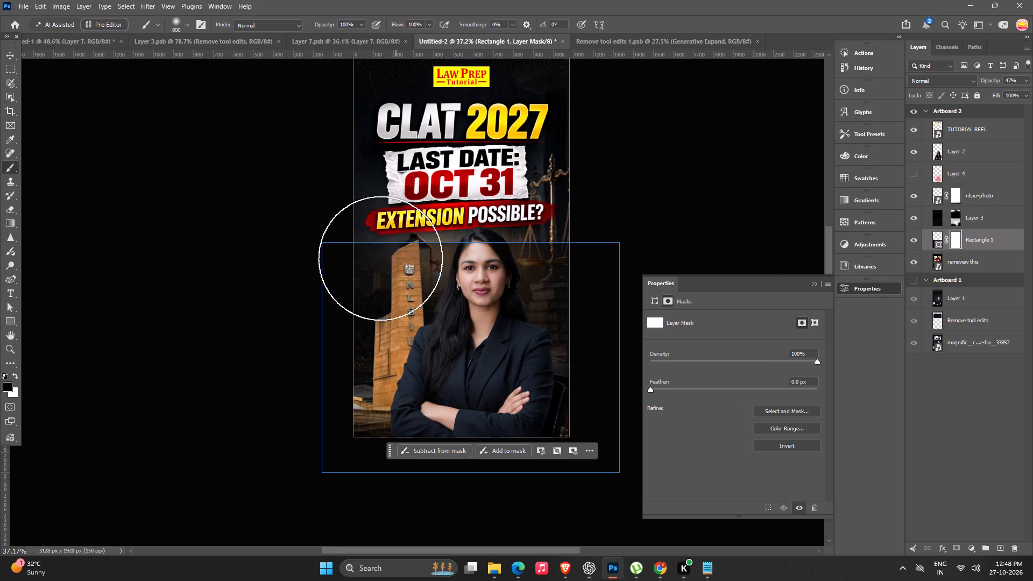
drag(341, 244, 765, 239)
key(space)
key(space)
key(space)
key(space)
key(space)
drag(399, 282, 331, 309)
alt+scroll(403, 345, down, 4)
key(space)
click(404, 349)
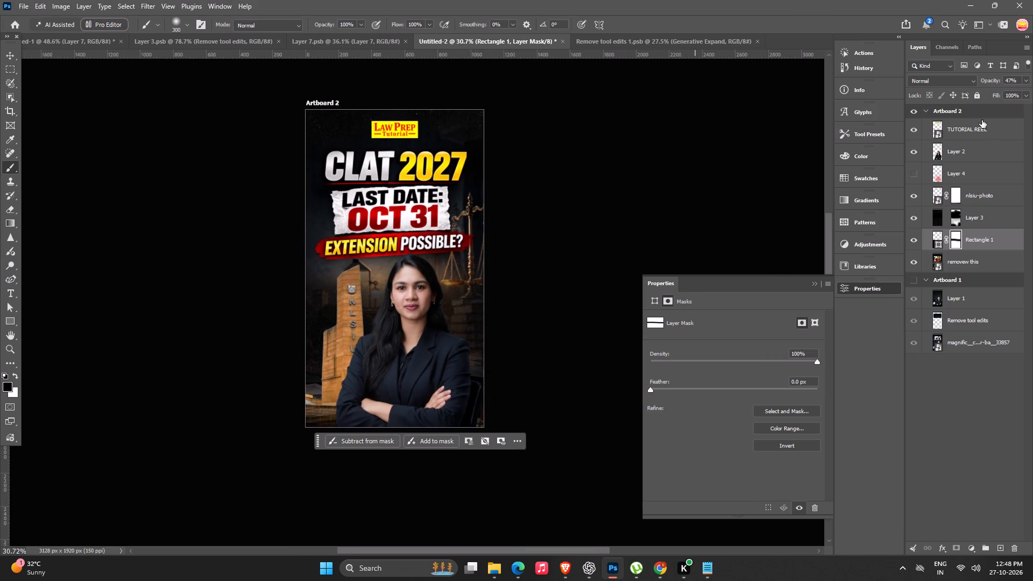
Stamp all visible layers into a new merged layer above the TUTORIAL REEL logo layer.
click(982, 131)
key(ctrl+alt+shift+e)
Open the merged layer in the Camera Raw Filter and set Vignette to -39 and Contrast to +15.
key(ctrl+shift+a)
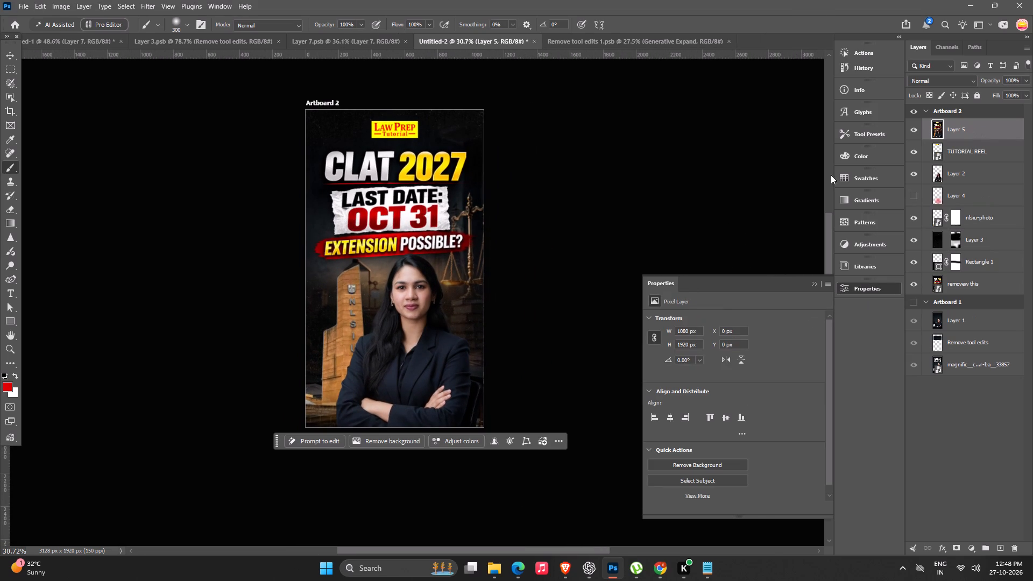
alt+scroll(498, 309, down, 4)
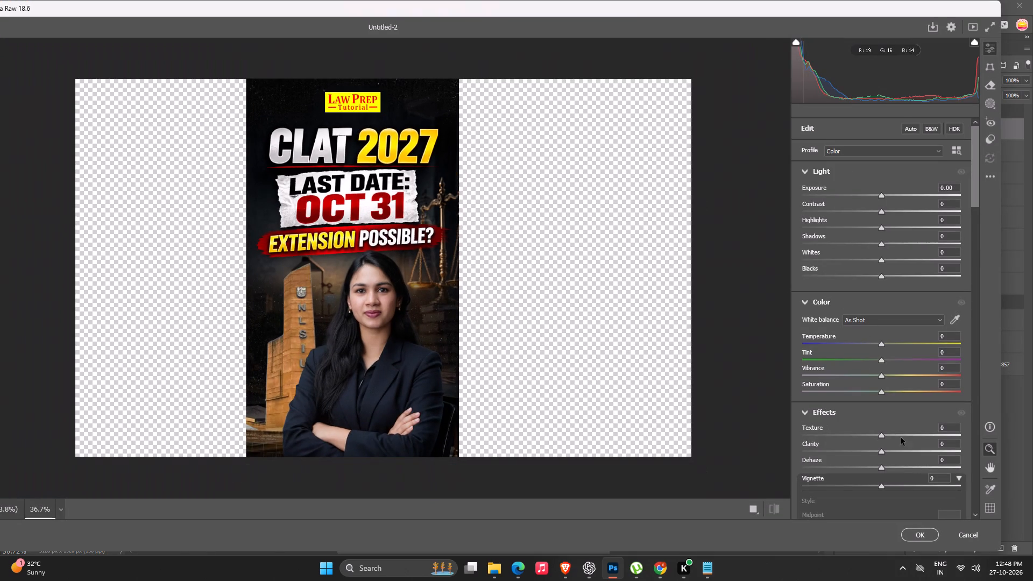
drag(881, 488, 833, 484)
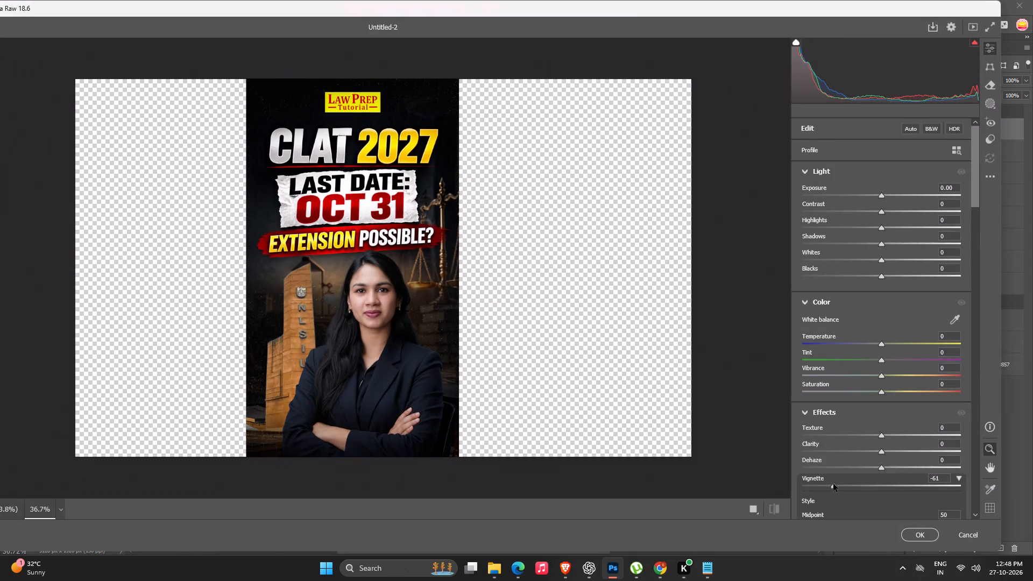
drag(833, 484, 850, 483)
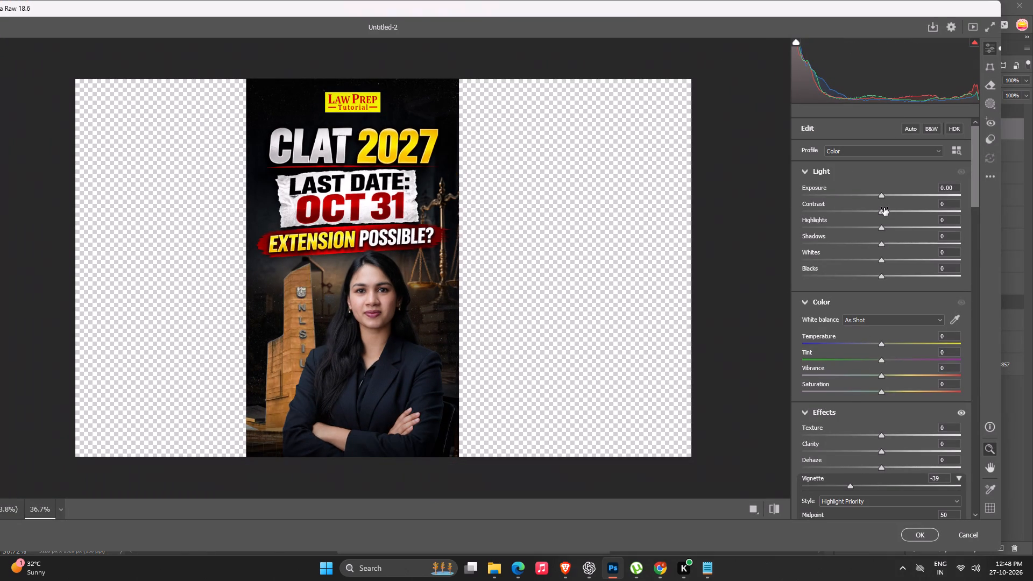
drag(882, 210, 894, 212)
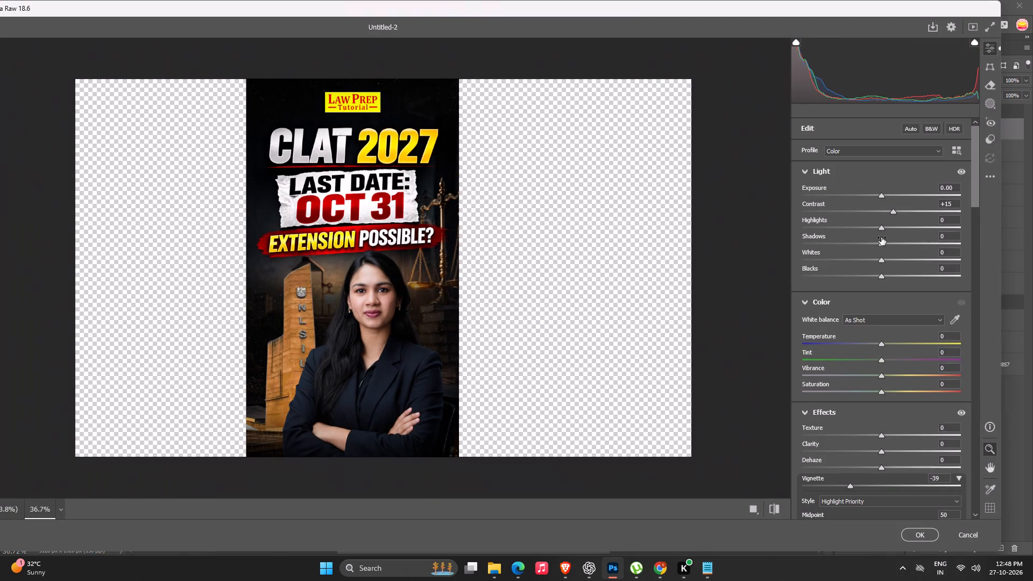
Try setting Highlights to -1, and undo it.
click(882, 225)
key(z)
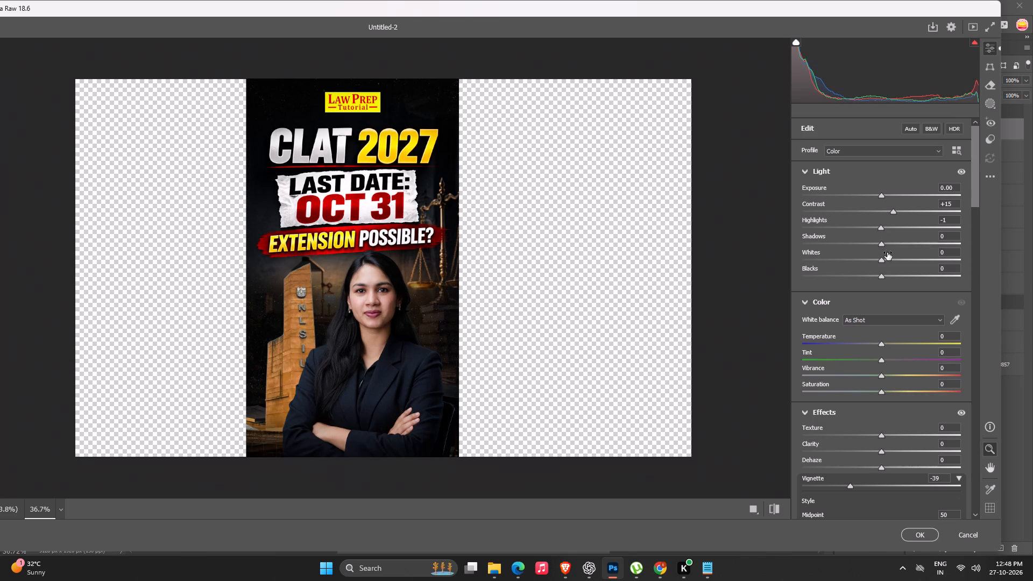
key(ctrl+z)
Set the merged cover's Clarity to +7 and Dehaze to +14.
drag(882, 453, 881, 448)
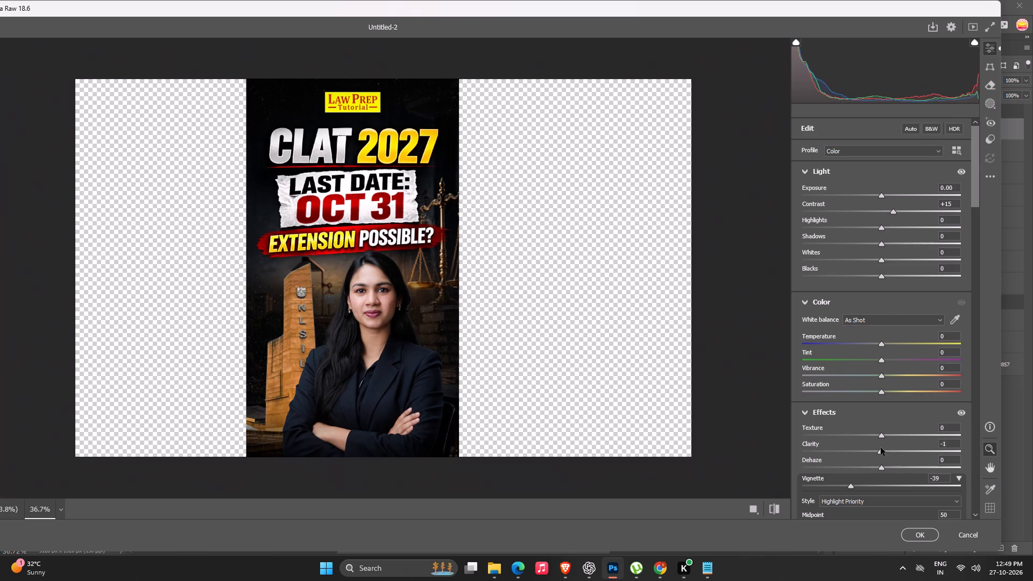
drag(881, 448, 887, 446)
drag(883, 465, 907, 460)
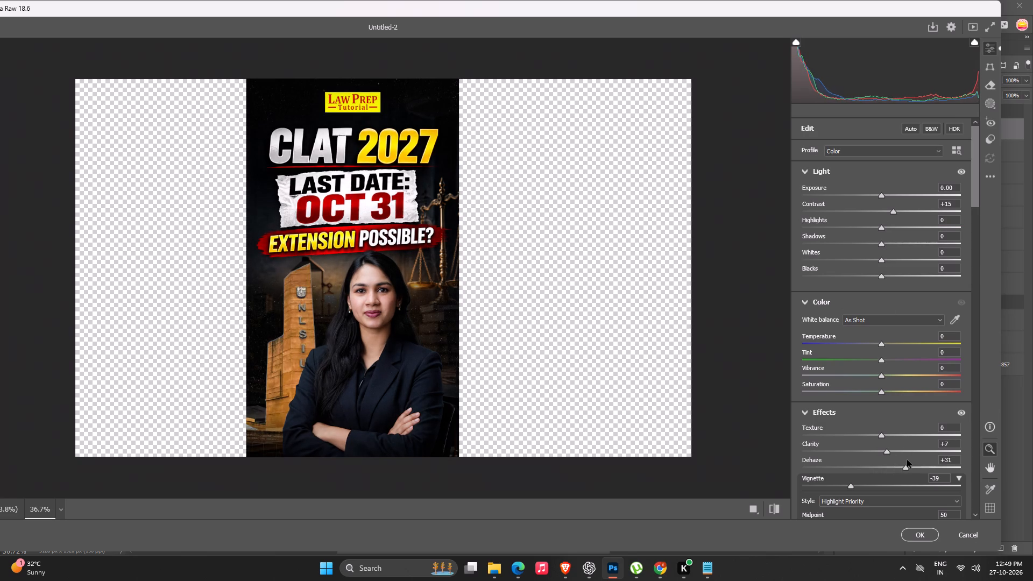
drag(907, 460, 894, 463)
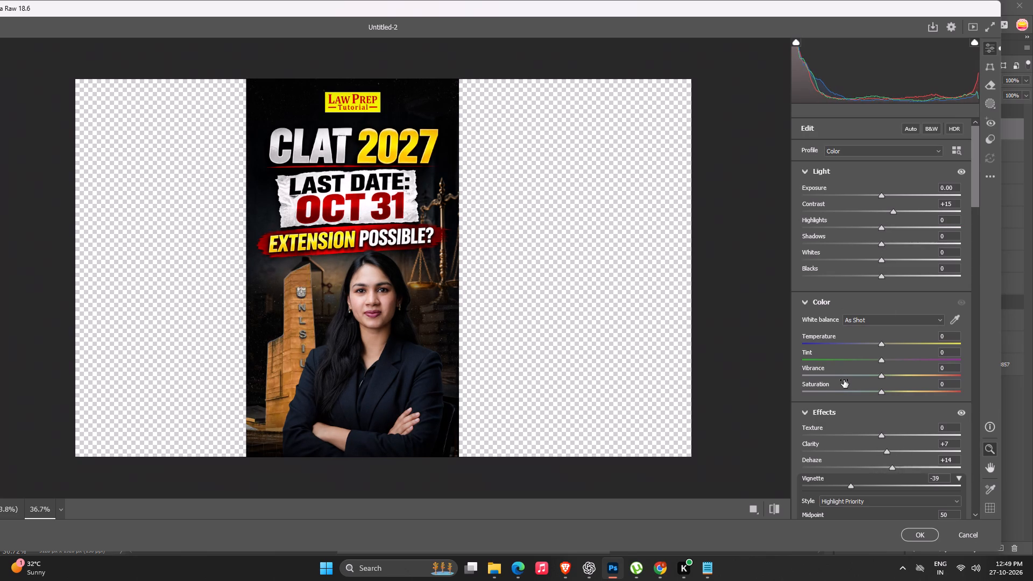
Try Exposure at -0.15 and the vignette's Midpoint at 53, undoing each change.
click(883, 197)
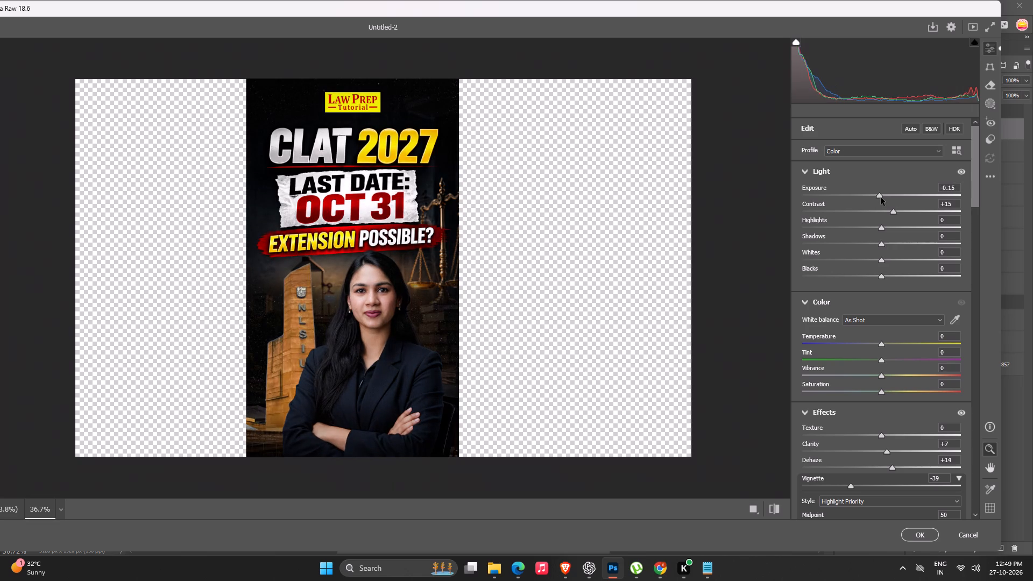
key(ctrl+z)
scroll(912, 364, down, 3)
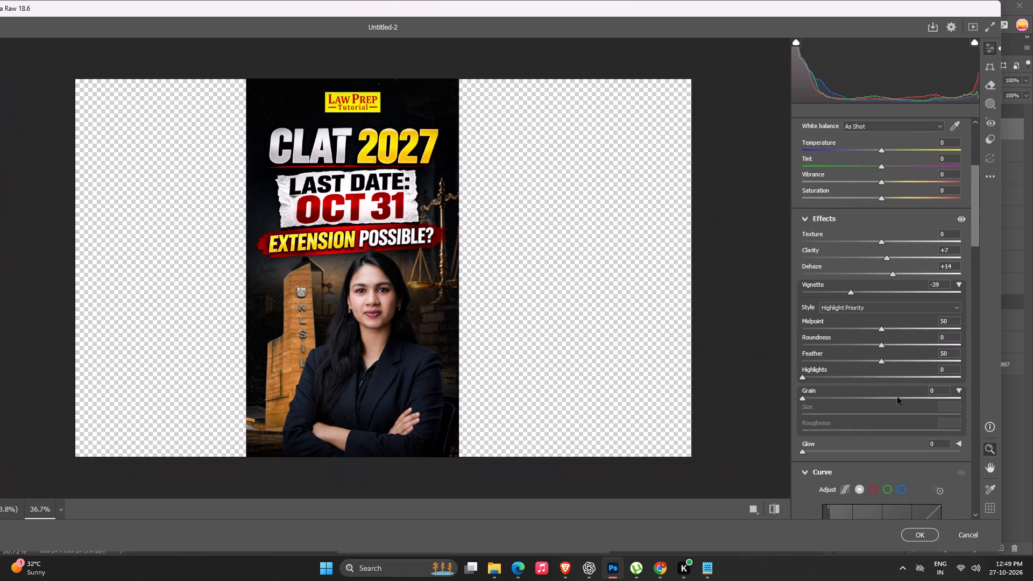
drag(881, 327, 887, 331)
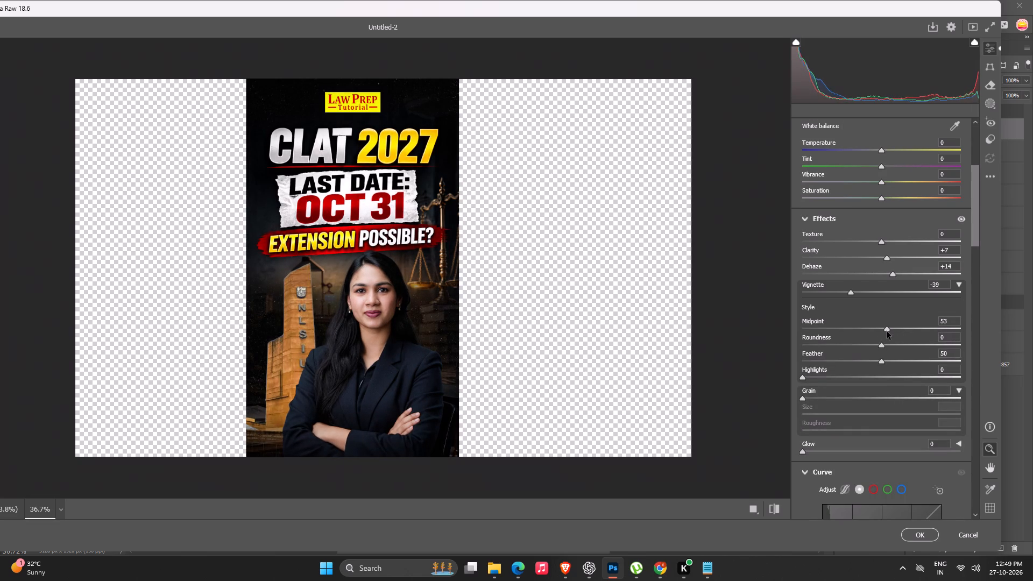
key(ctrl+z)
Set the vignette's Roundness to +18 and raise Clarity to +18.
drag(883, 346, 897, 347)
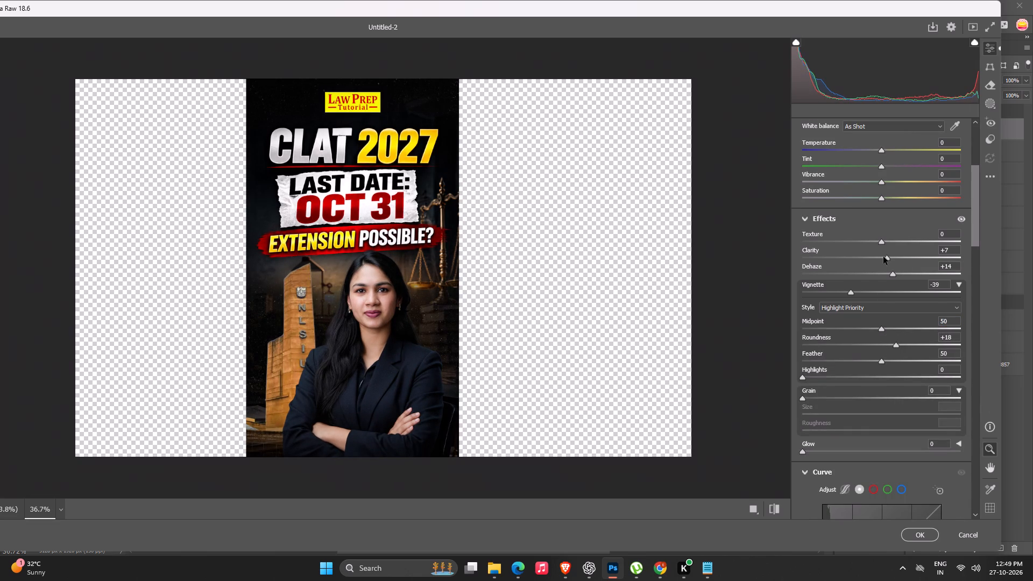
drag(885, 257, 894, 257)
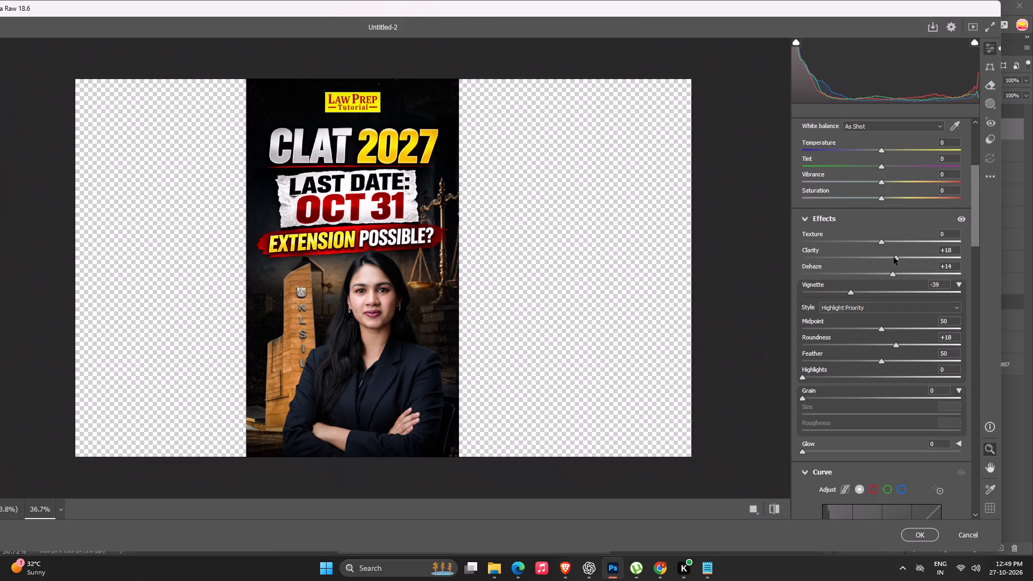
Apply the Camera Raw adjustments to the merged cover layer.
key(Return)
key(Return)
alt+scroll(424, 279, up, 4)
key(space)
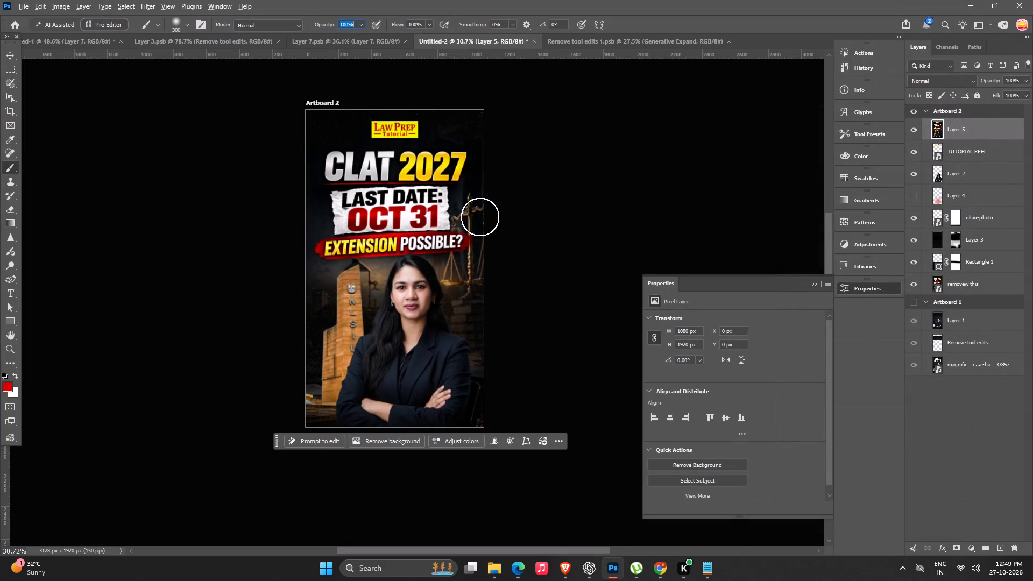
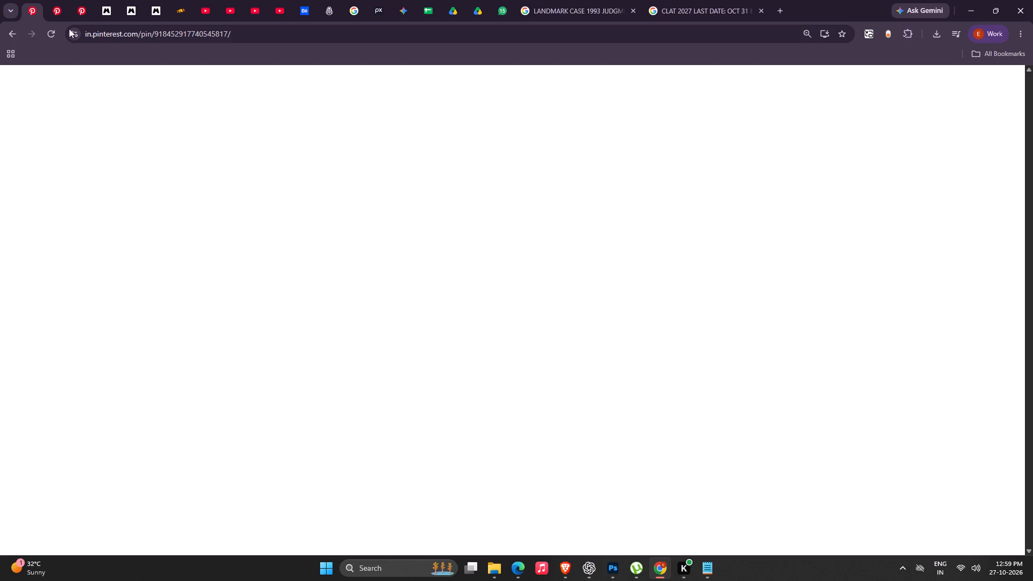
Search Pinterest for "CLAT 2027 LAST DATE: OCT 31 EXTENSION POSSIBLE?".
click(53, 31)
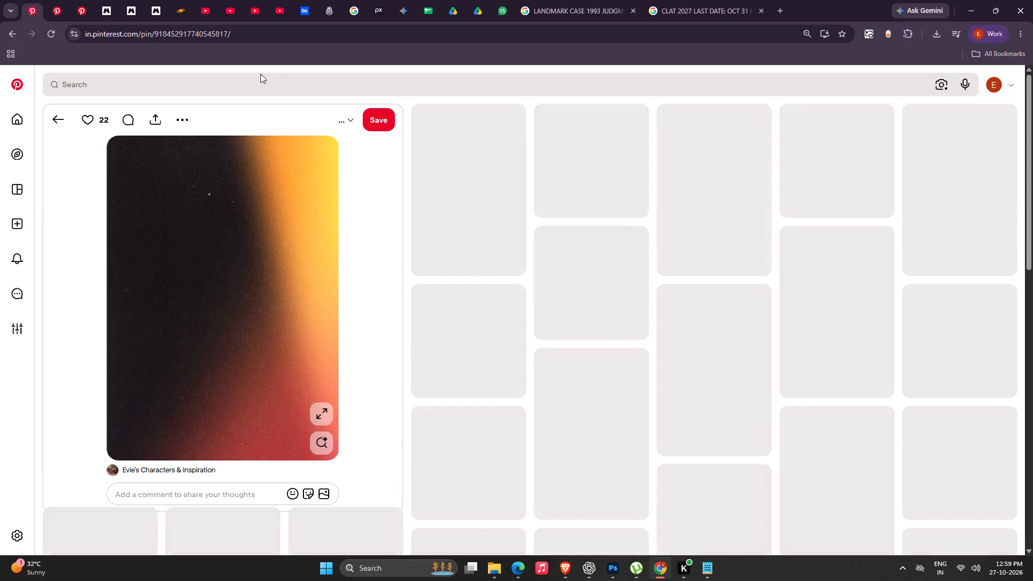
click(242, 76)
key(ctrl+v)
key(Return)
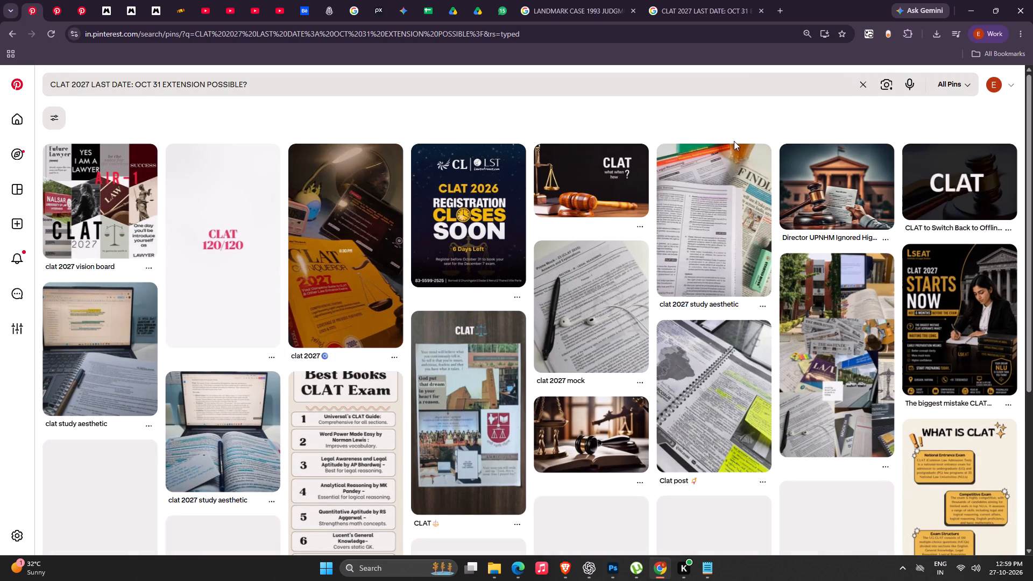
Open the Career Launcher "CLAT 2026 Registration Closes Soon" pin and browse its related designs for cover ideas.
click(447, 205)
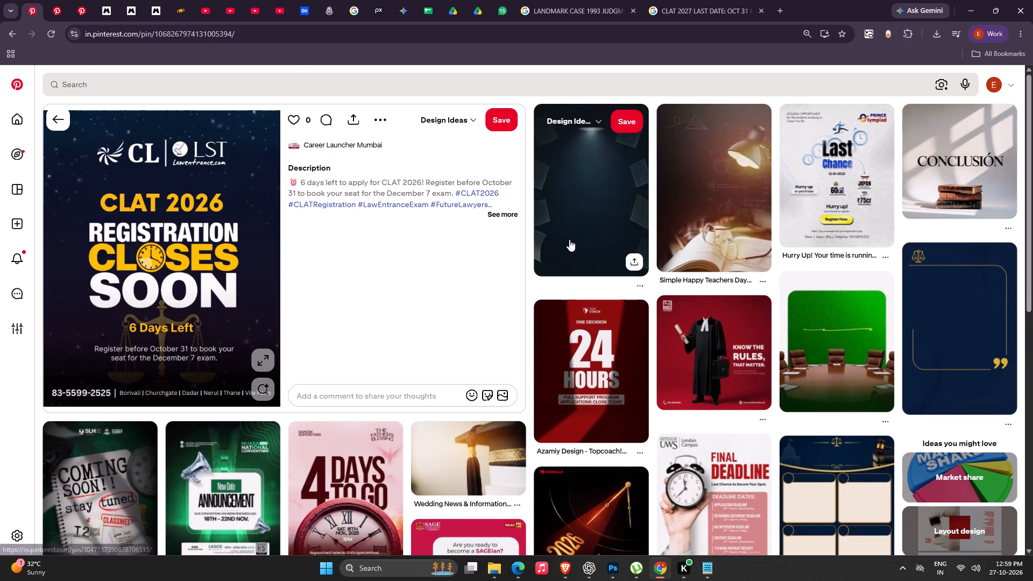
scroll(569, 239, down, 2)
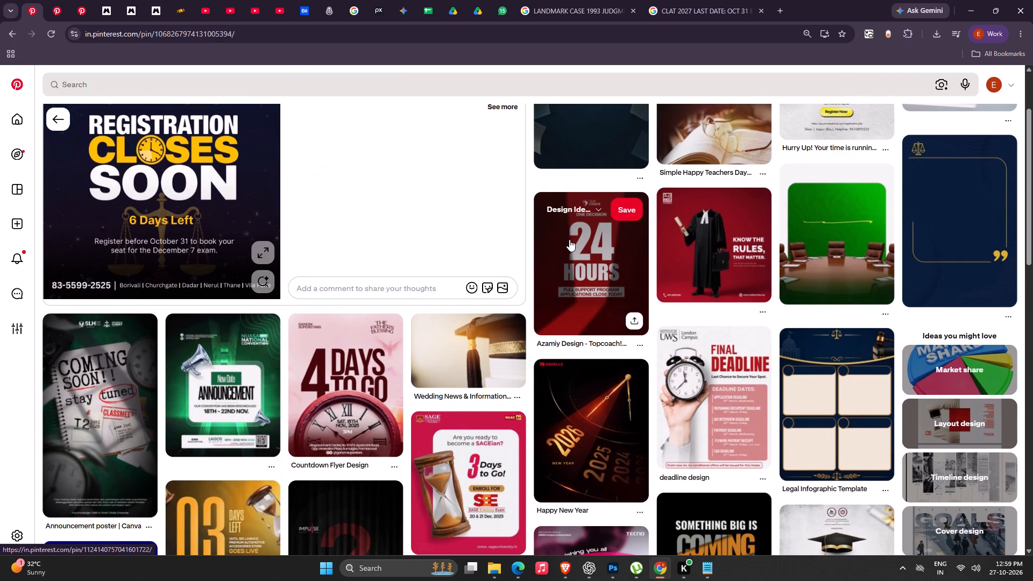
scroll(569, 239, down, 4)
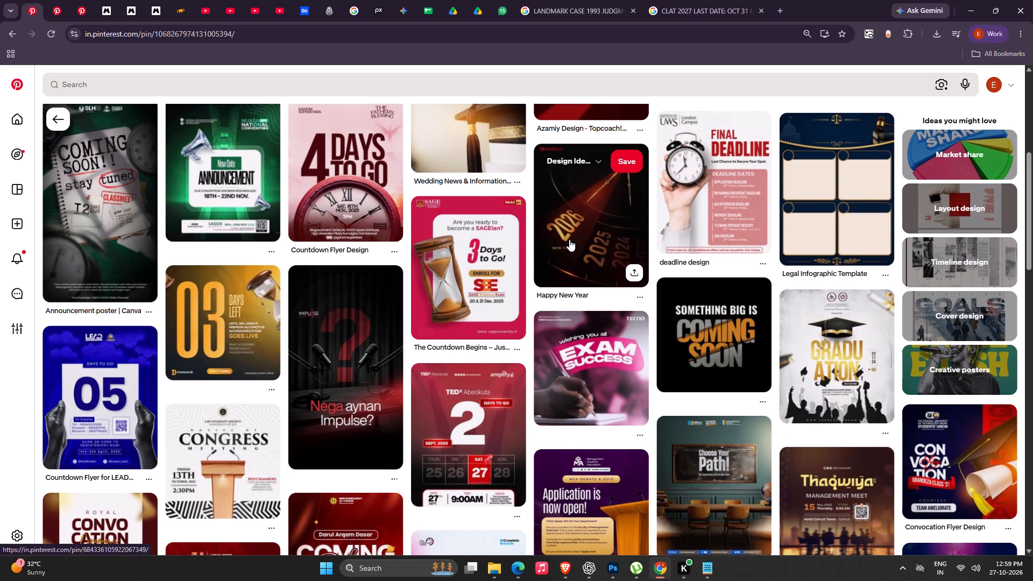
scroll(569, 239, down, 2)
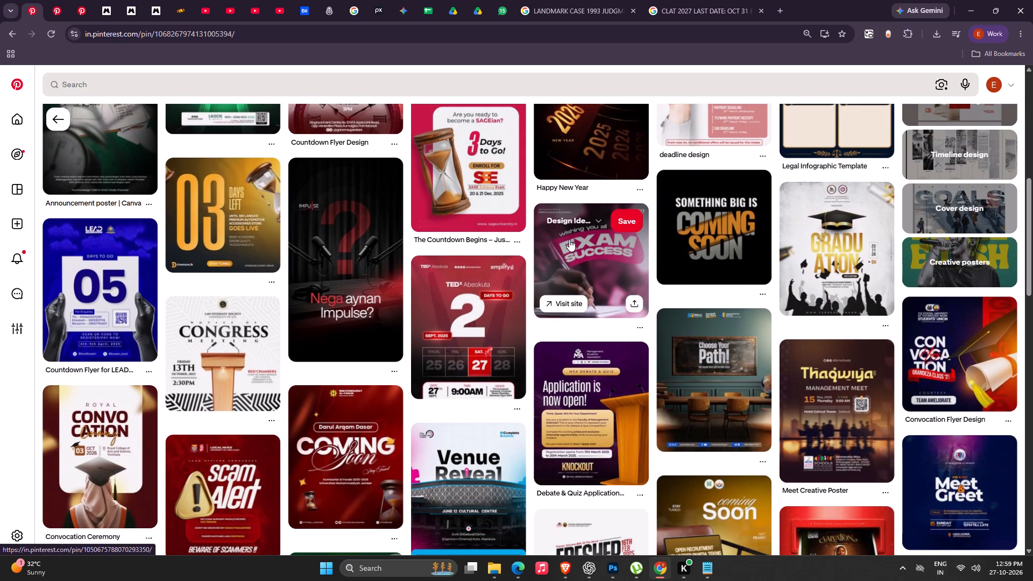
scroll(569, 239, down, 4)
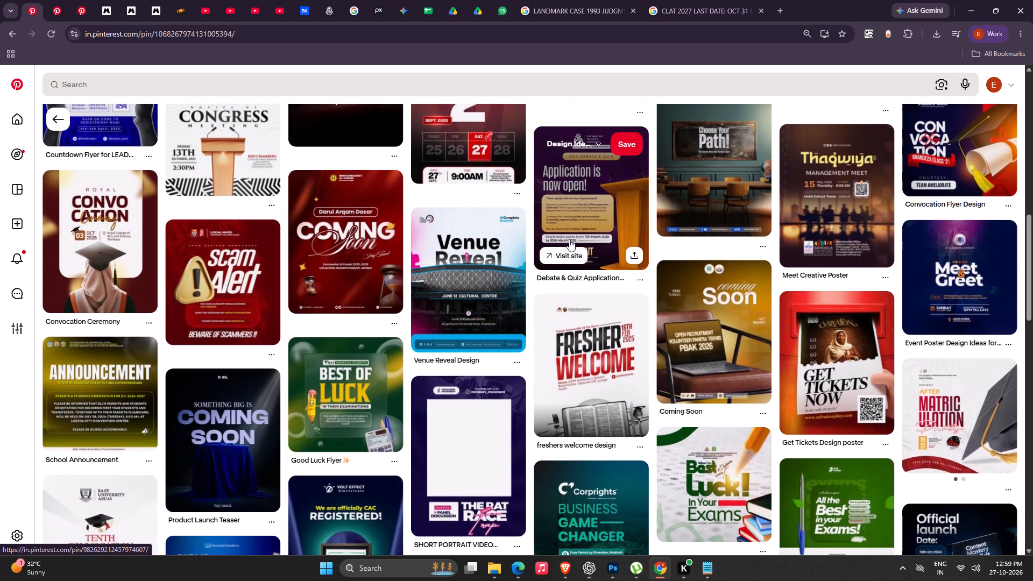
scroll(569, 239, down, 2)
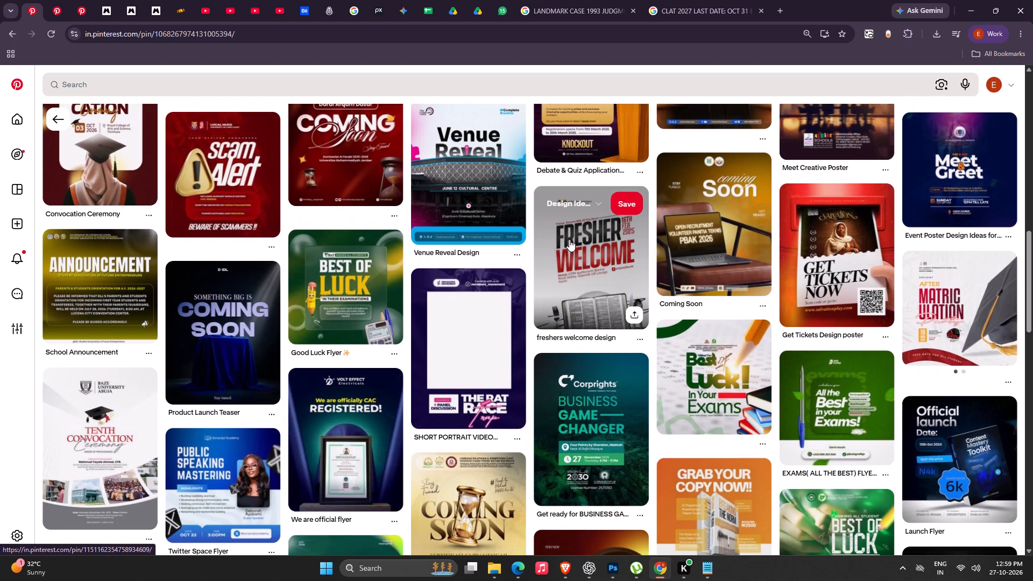
scroll(569, 239, up, 1)
scroll(569, 239, down, 4)
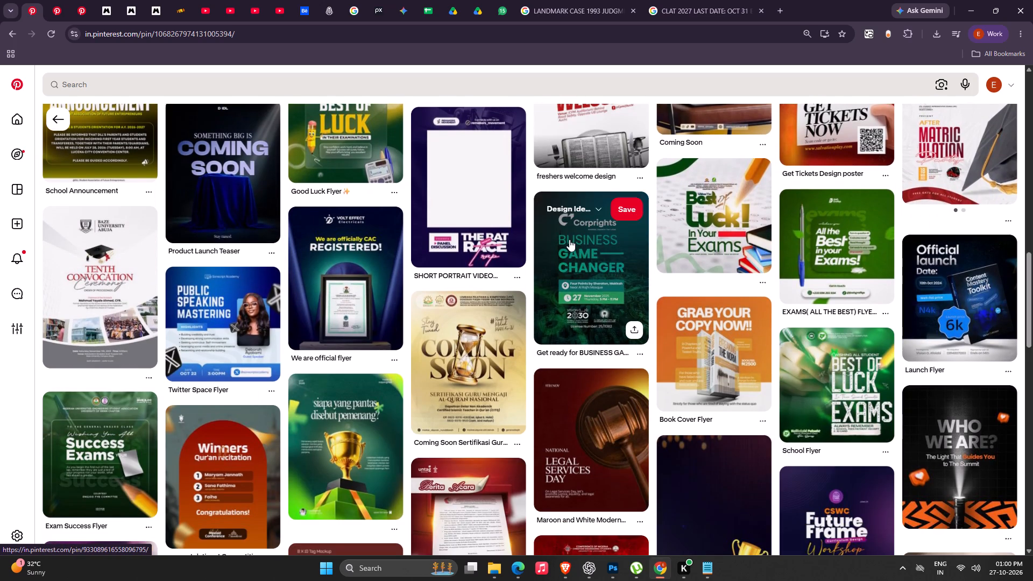
scroll(569, 240, down, 2)
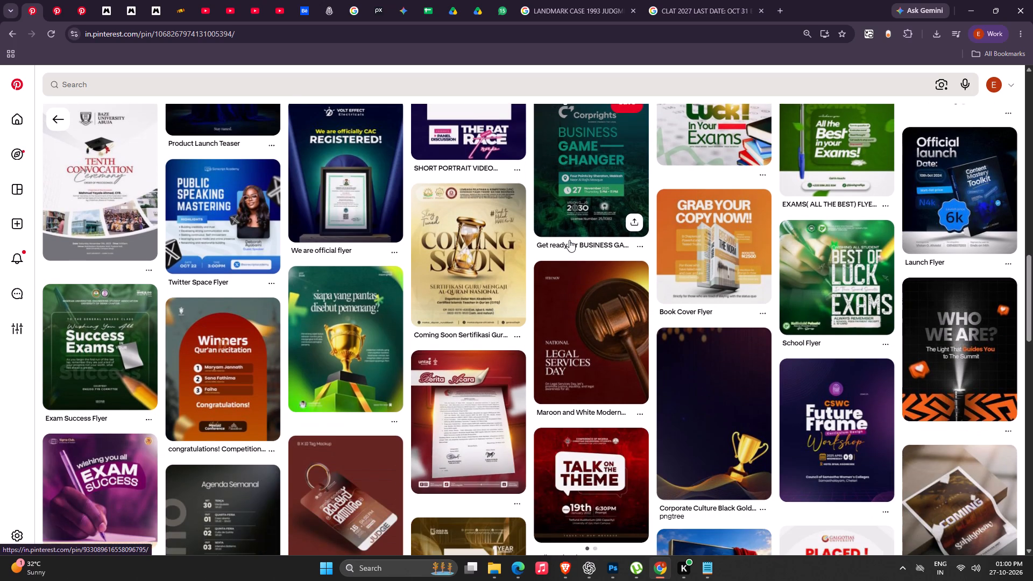
scroll(569, 240, down, 3)
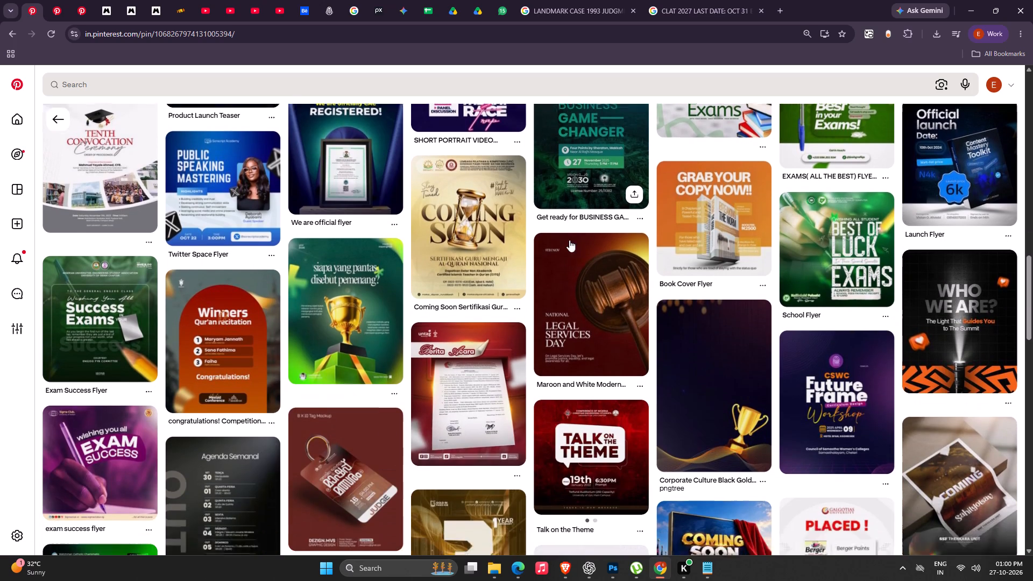
scroll(587, 270, down, 5)
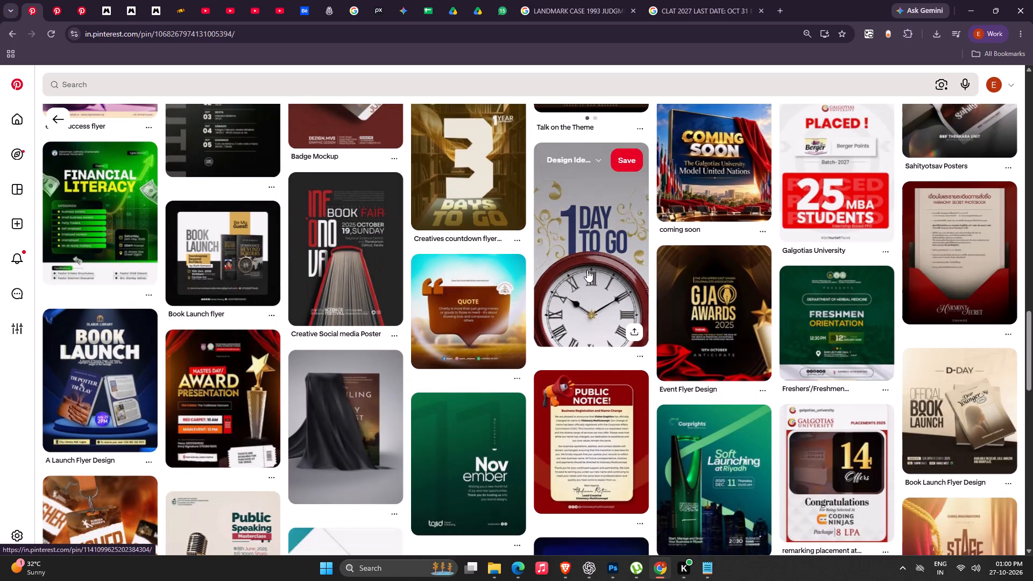
scroll(587, 270, down, 4)
scroll(587, 270, up, 1)
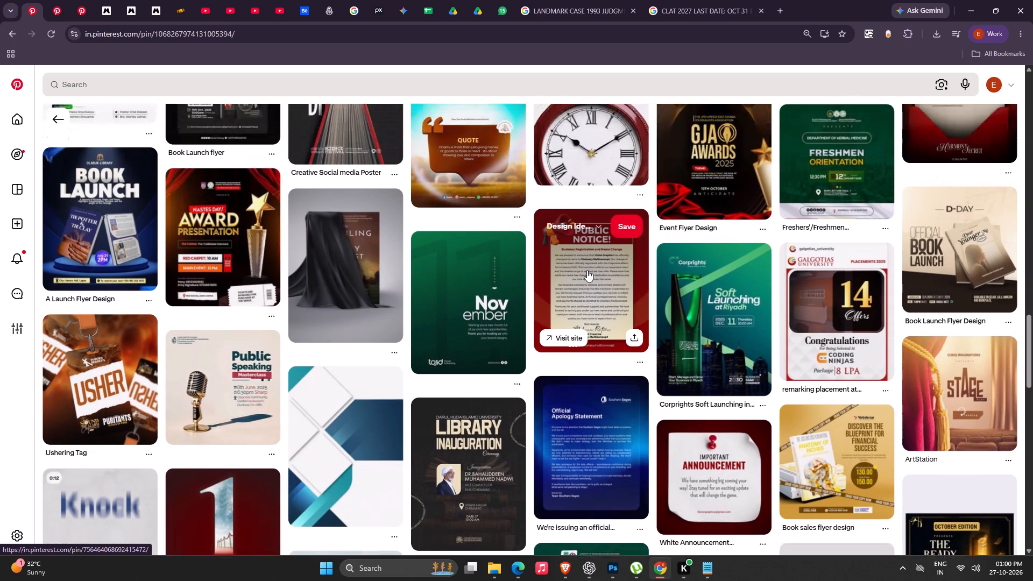
scroll(587, 270, down, 3)
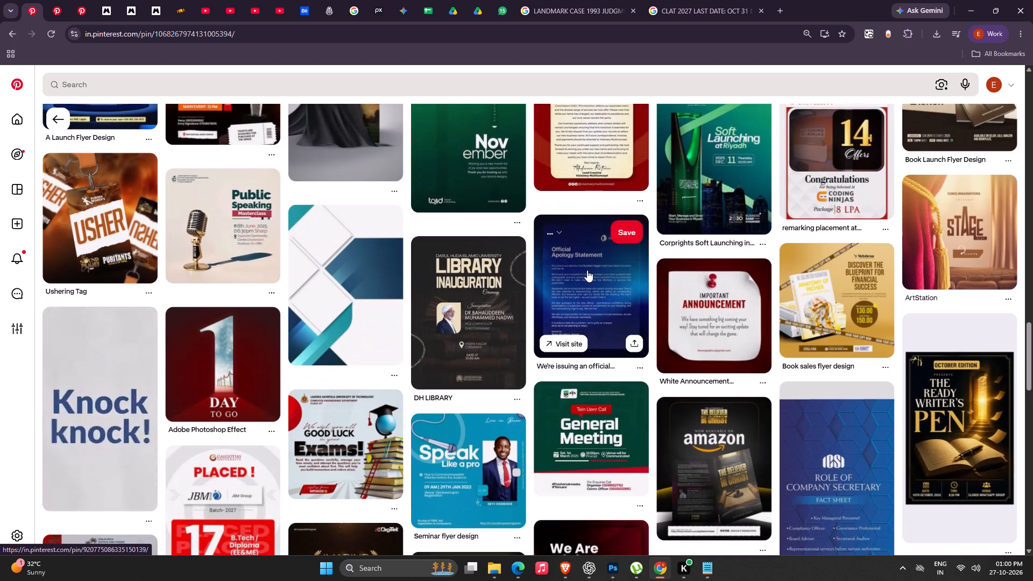
Examine the ArtStation "Stage Play" curtain pin and its related images, and return to the registration pin's related designs.
click(911, 236)
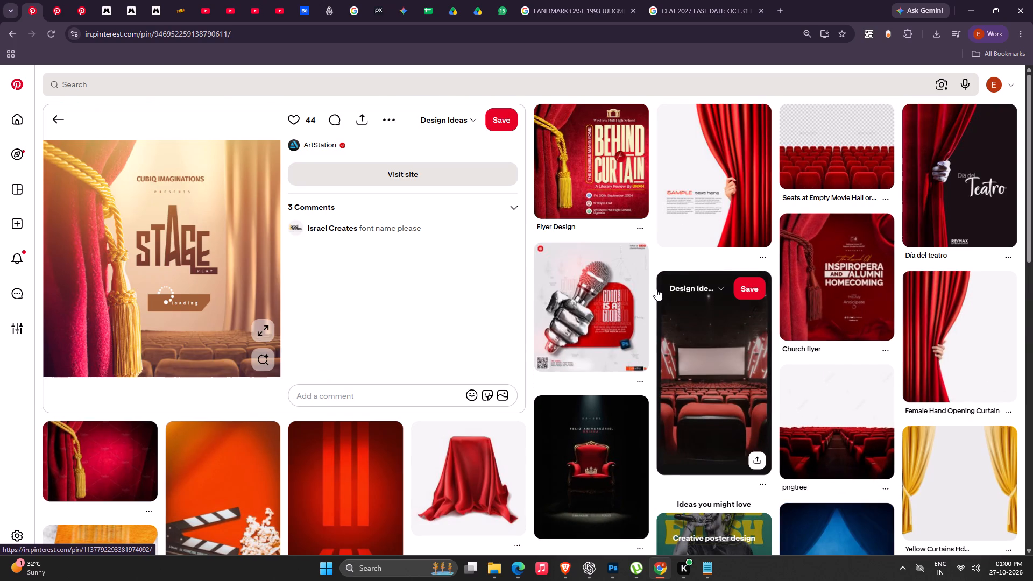
scroll(656, 289, down, 1)
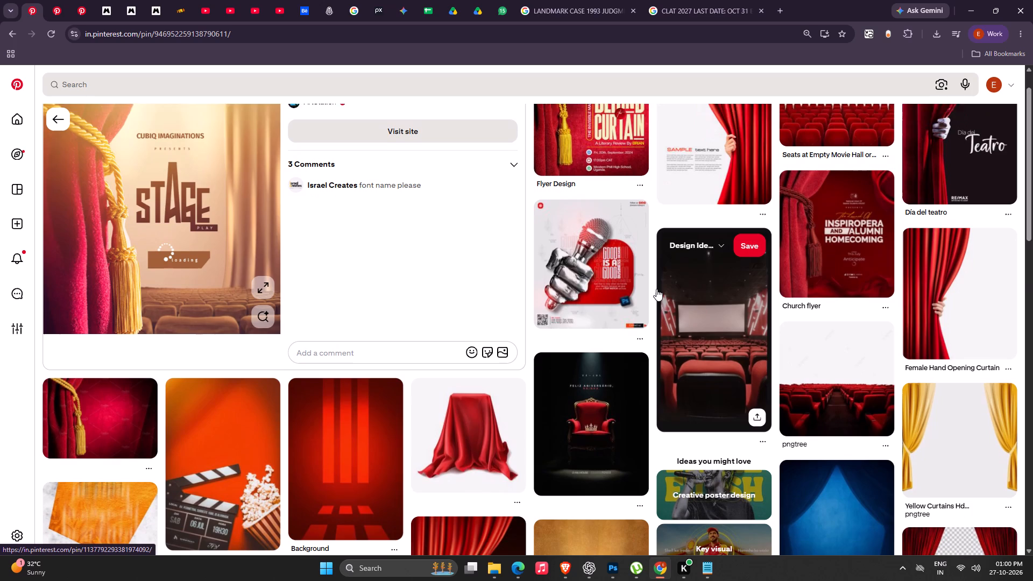
scroll(635, 294, down, 4)
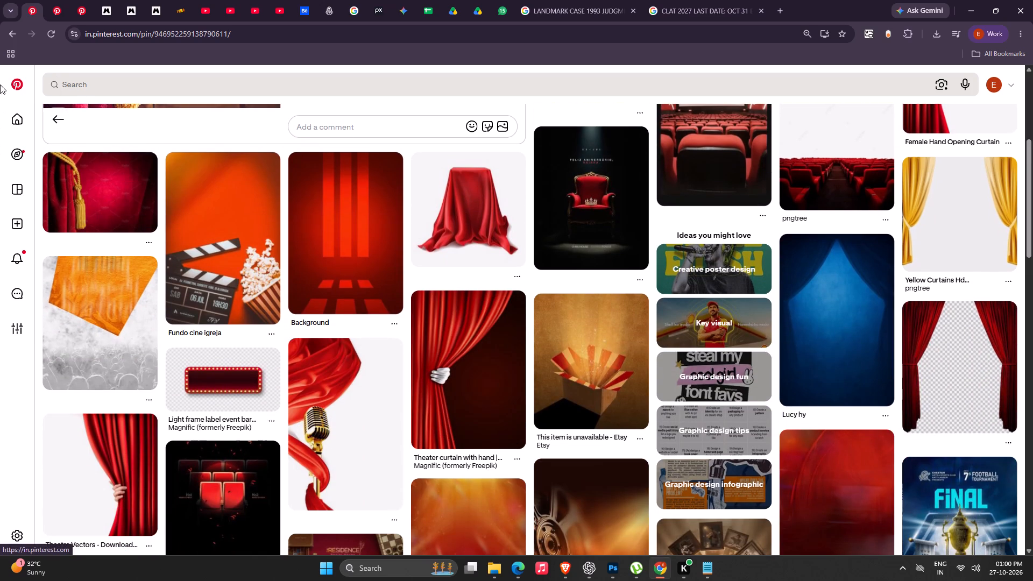
click(7, 36)
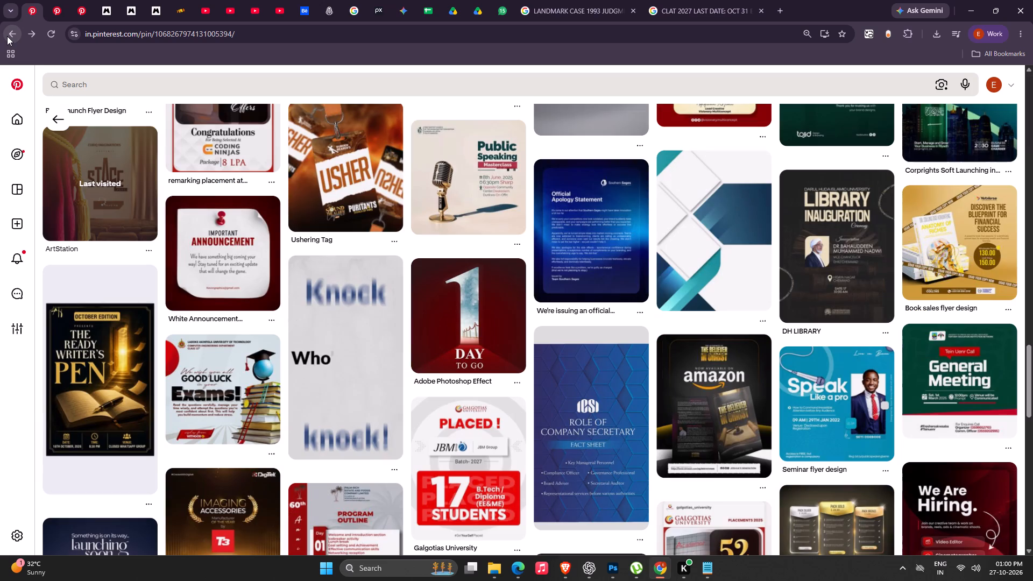
Browse the rest of the registration pin's related designs and go back over the earlier ones for a style reference.
scroll(387, 368, down, 6)
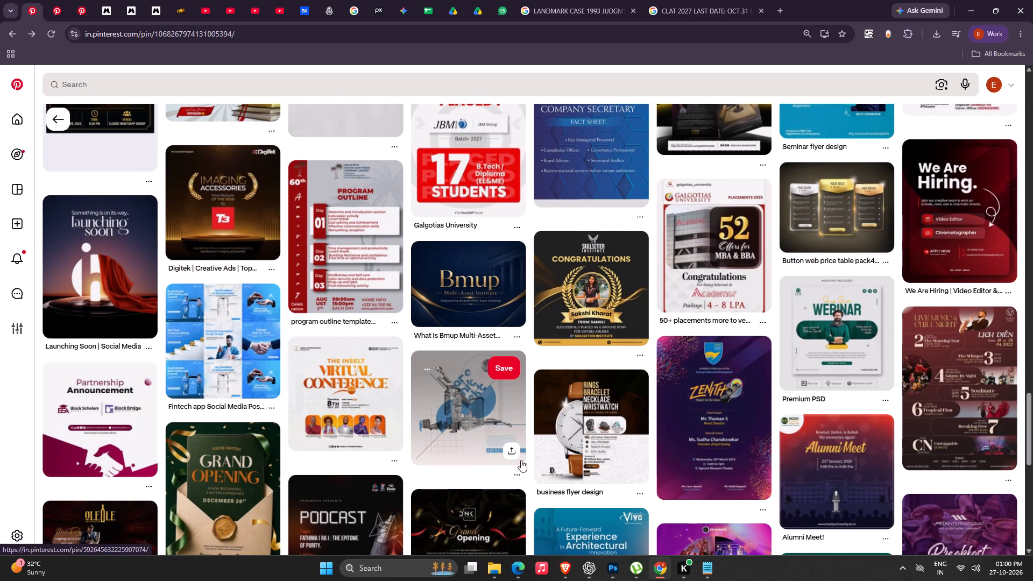
scroll(521, 459, down, 7)
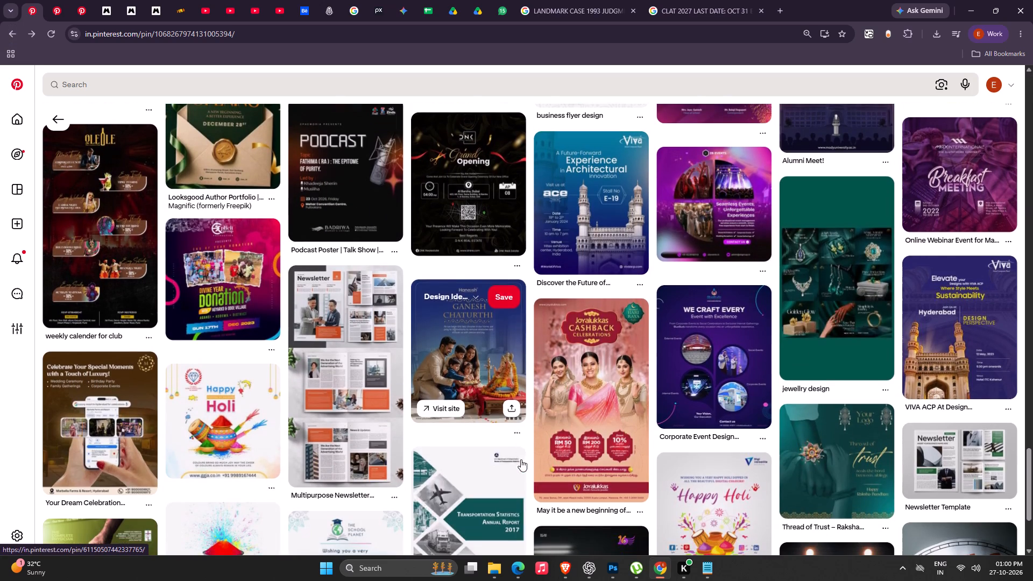
scroll(521, 459, down, 5)
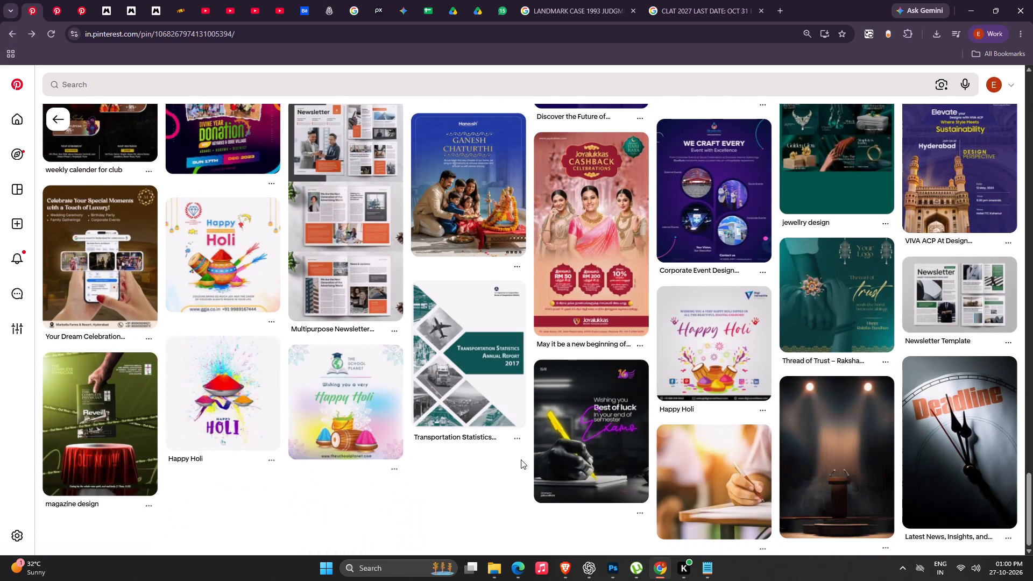
scroll(521, 459, down, 7)
scroll(521, 459, up, 1)
scroll(599, 384, up, 16)
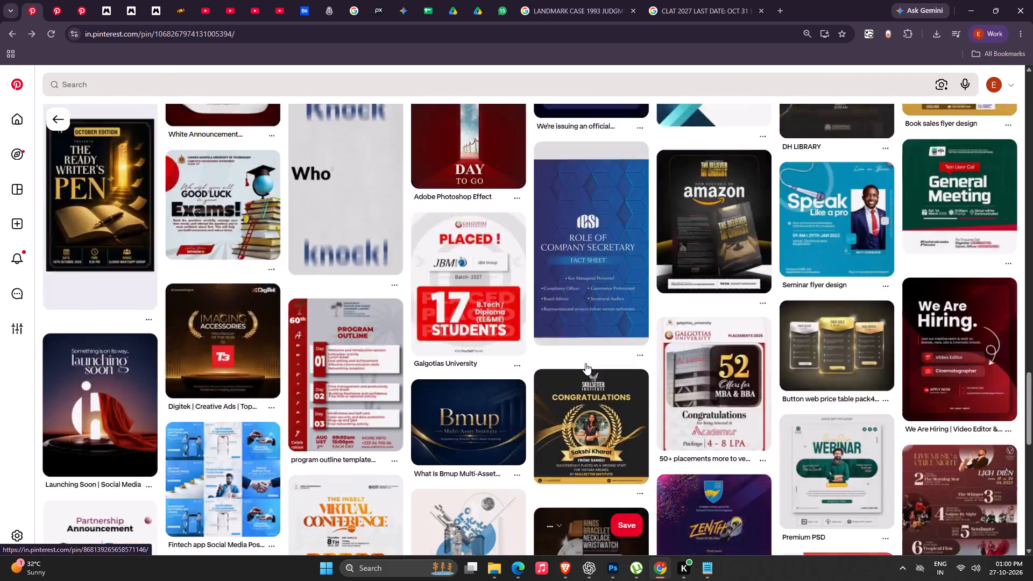
scroll(585, 363, up, 14)
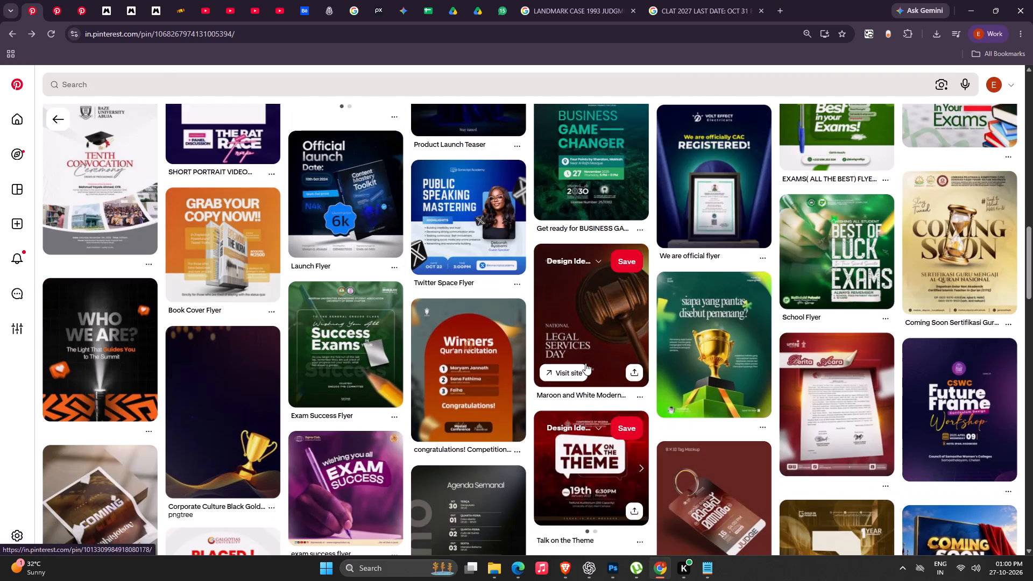
scroll(585, 363, up, 14)
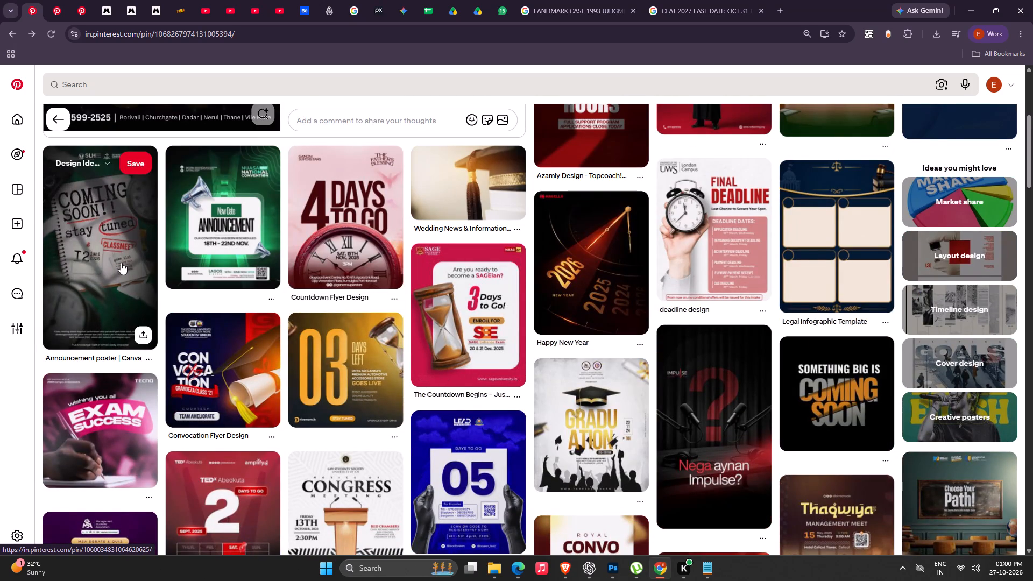